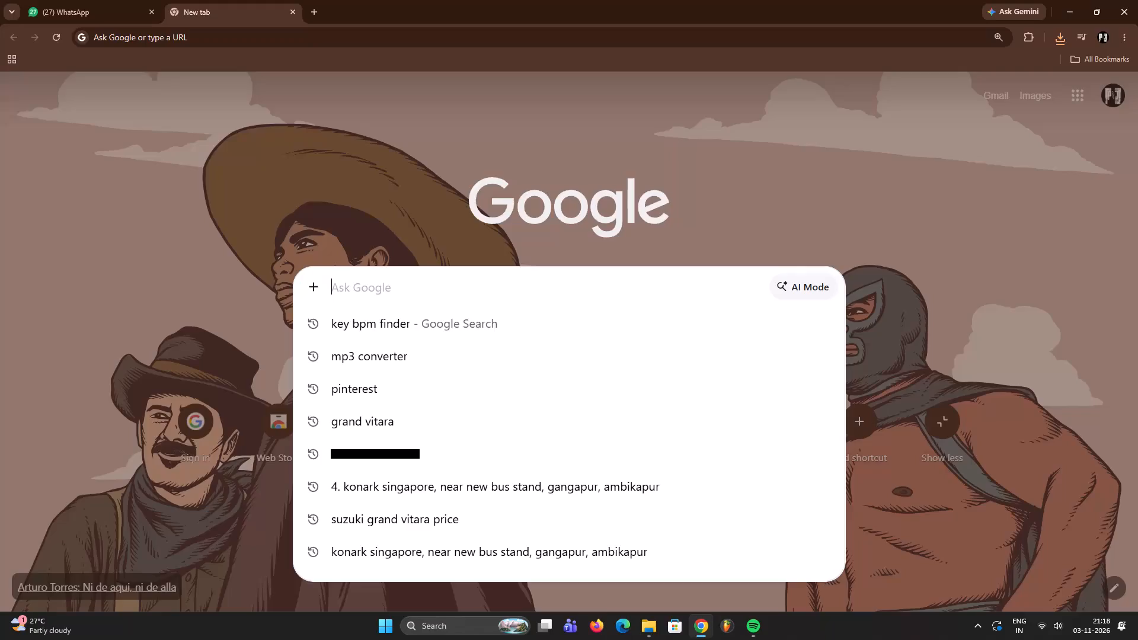
Search Google for "mp4 to mp3" and open CloudConvert's MP4 to MP3 converter page.
type("mp")
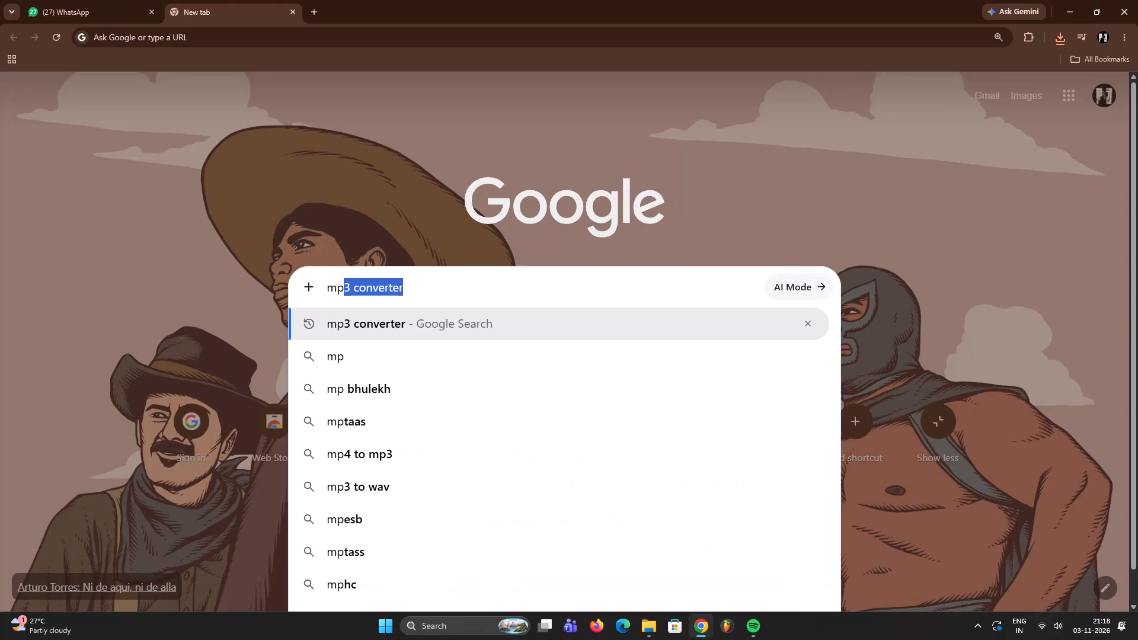
type("4")
key("space")
type("to mp3")
key("Return")
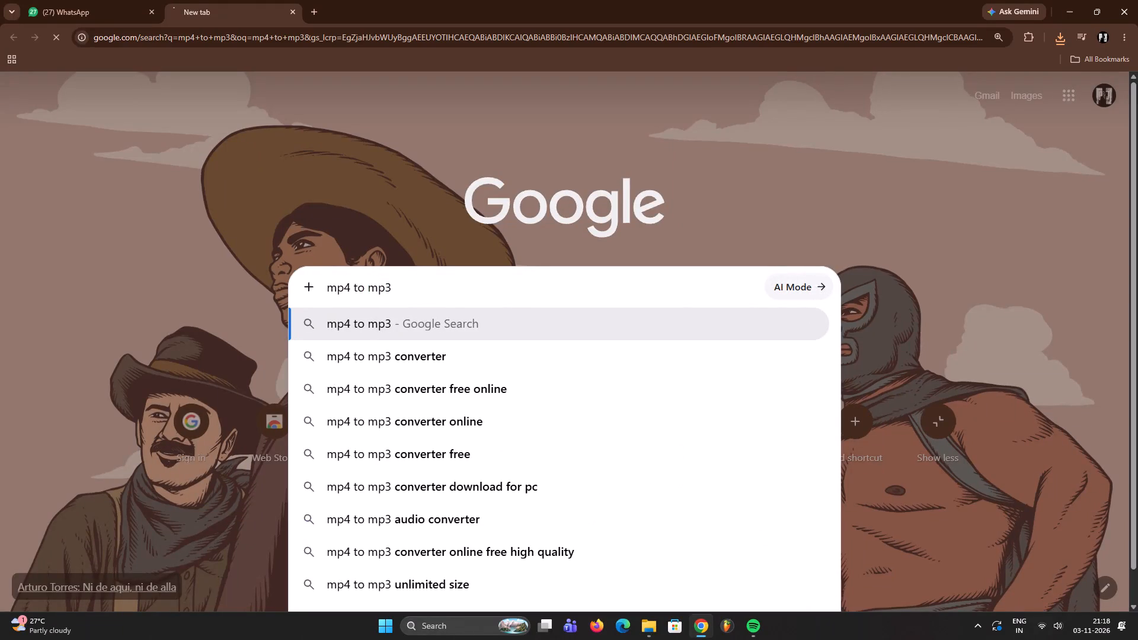
left_click(248, 201)
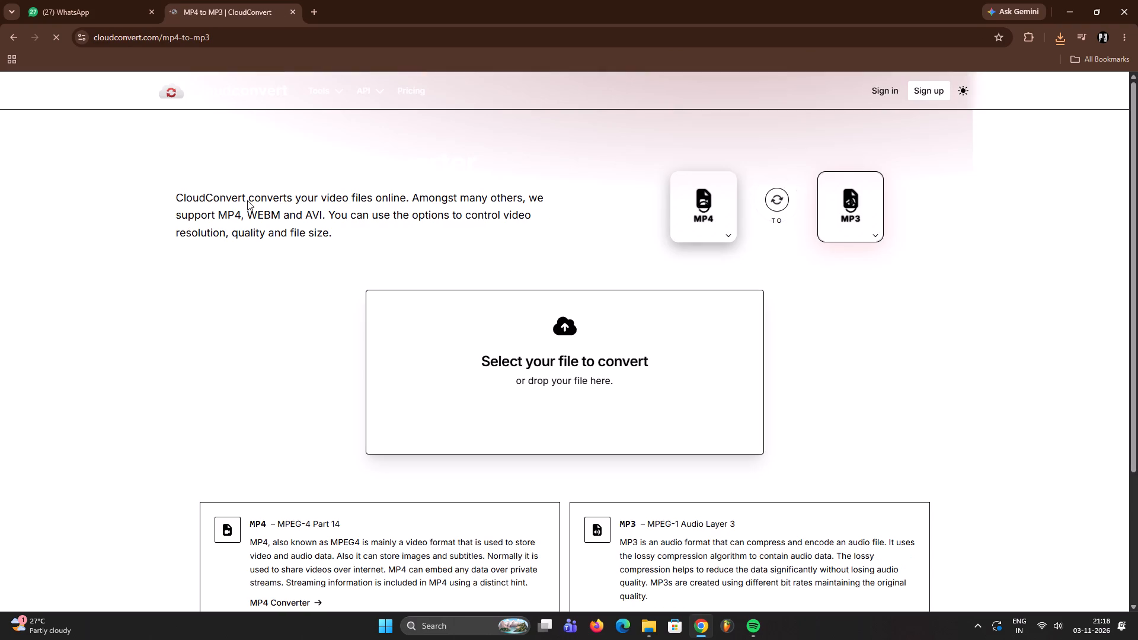
Load the file lv_0_20261029210759.mp3 from the Downloads folder into the converter.
left_click(542, 414)
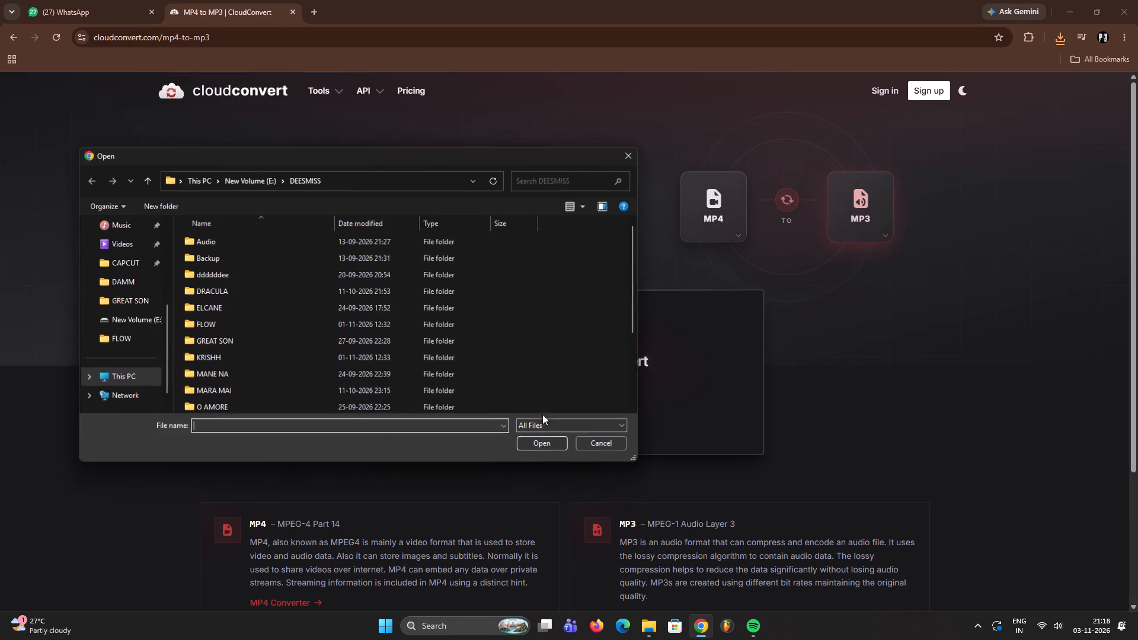
scroll(132, 336, "up", 10)
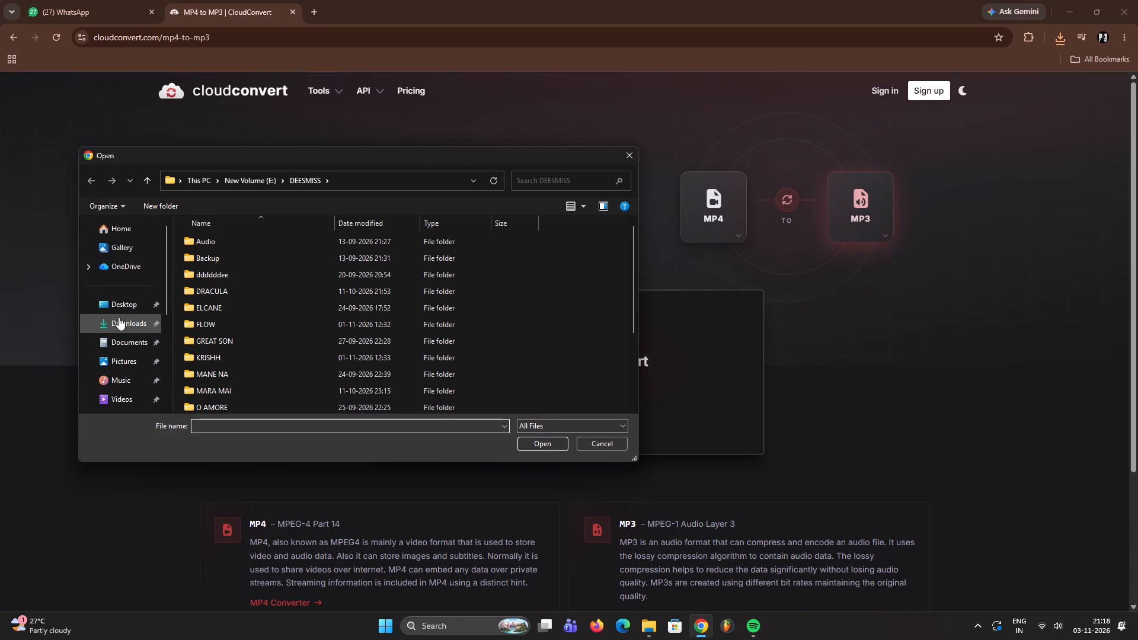
left_click(119, 317)
left_click(226, 276)
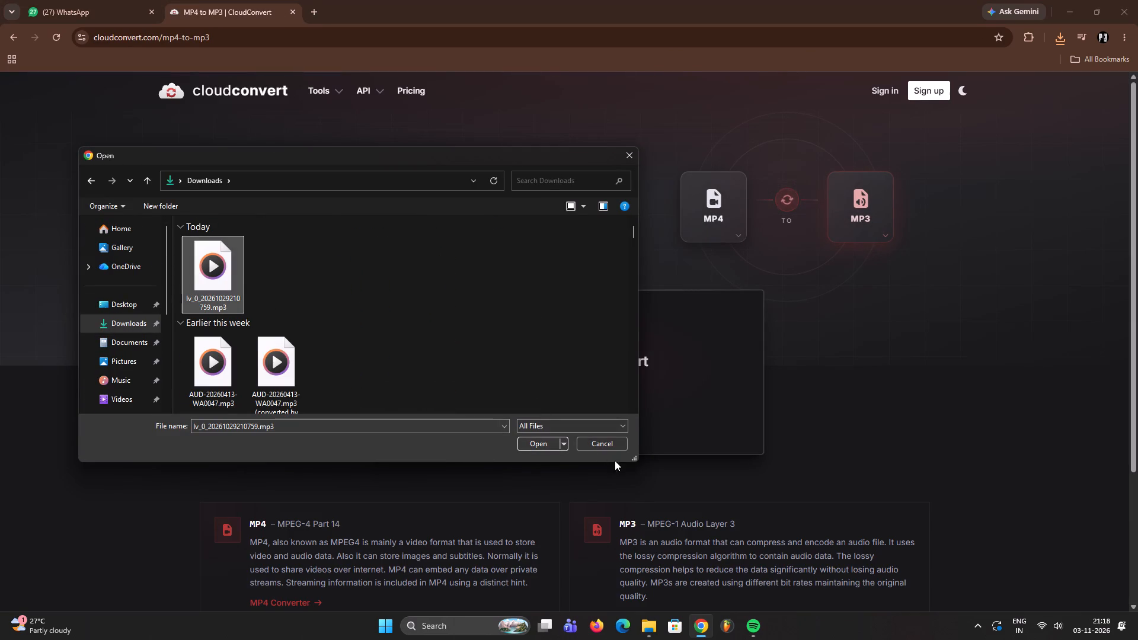
left_click(530, 443)
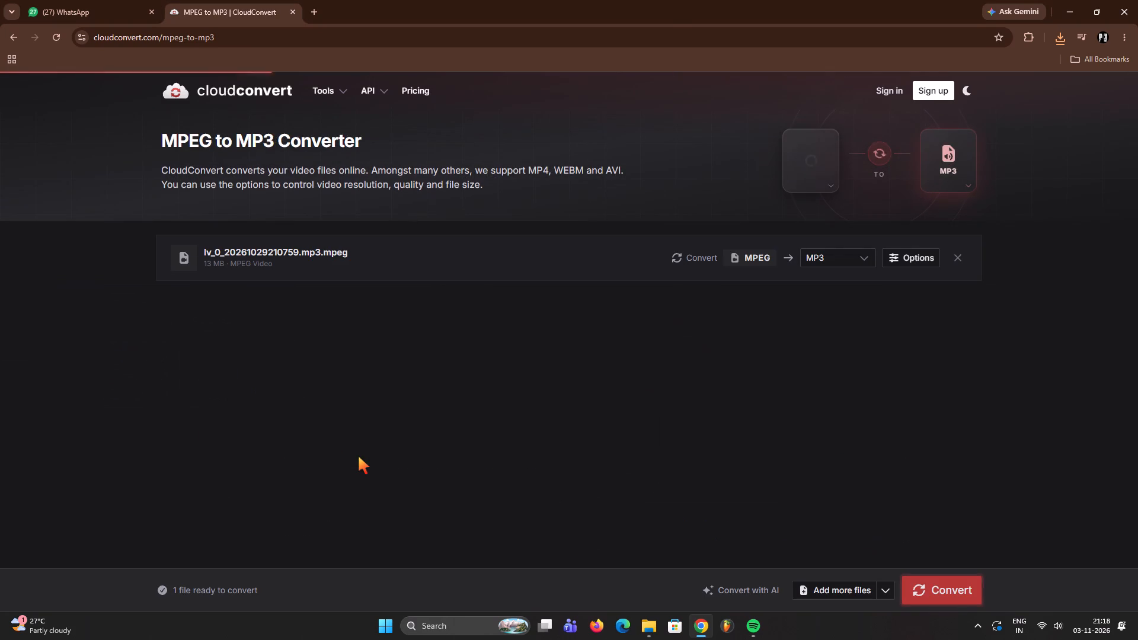
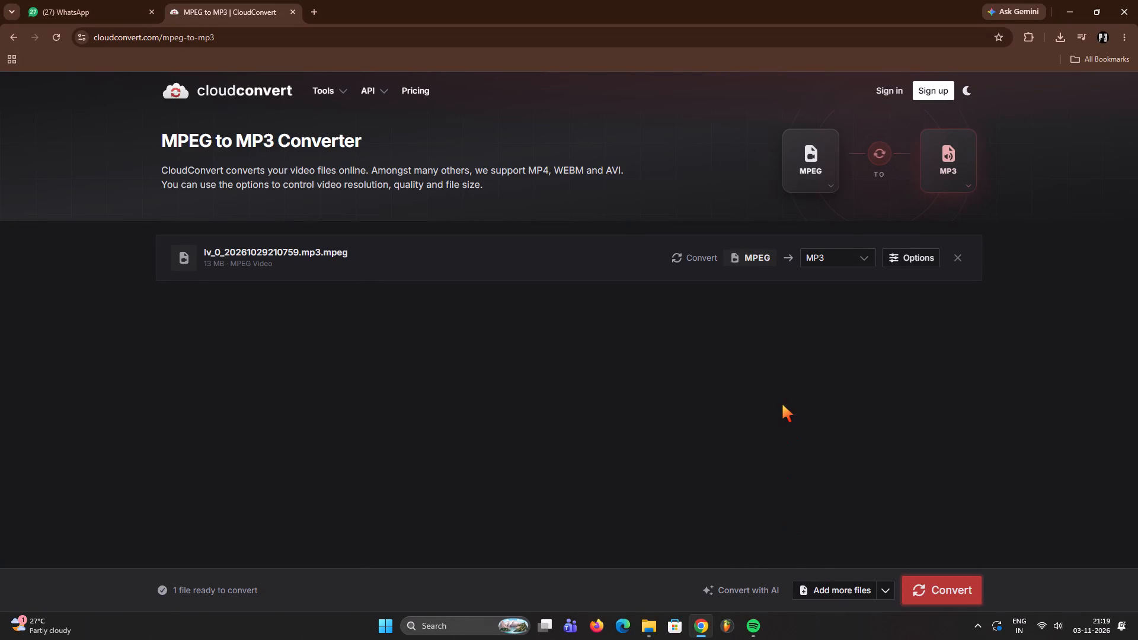
Convert lv_0_20261029210759.mp3.mpeg to MP3 and download the converted file.
scroll(893, 428, "up", 1)
left_click(946, 583)
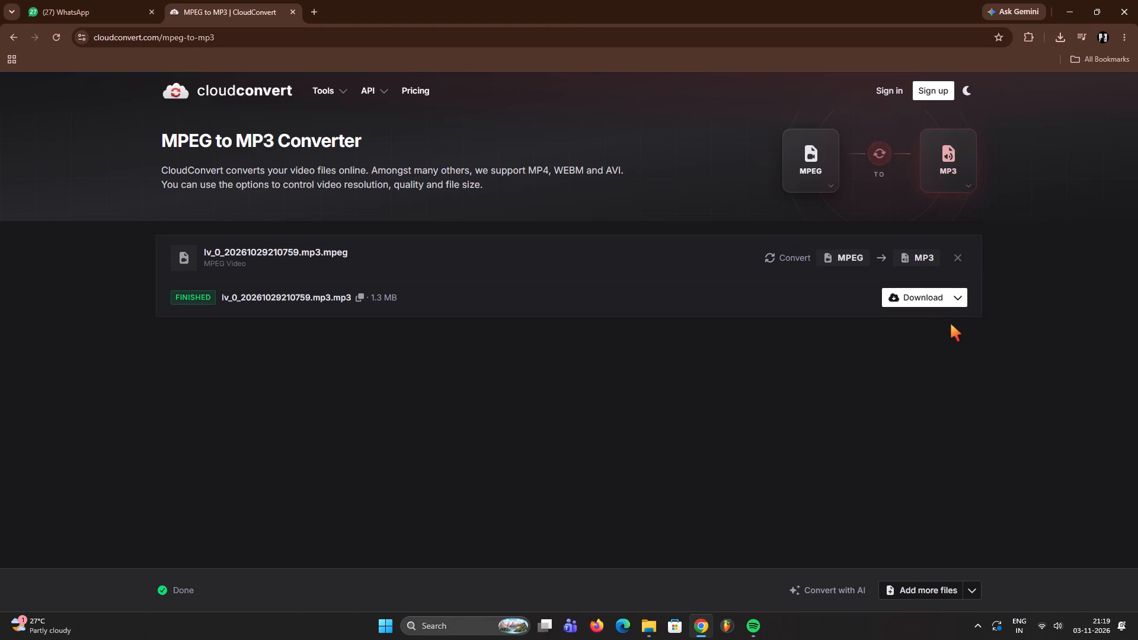
left_click(925, 299)
Play the newly downloaded MP3 in Media Player to check it, and close the player.
left_click(1060, 43)
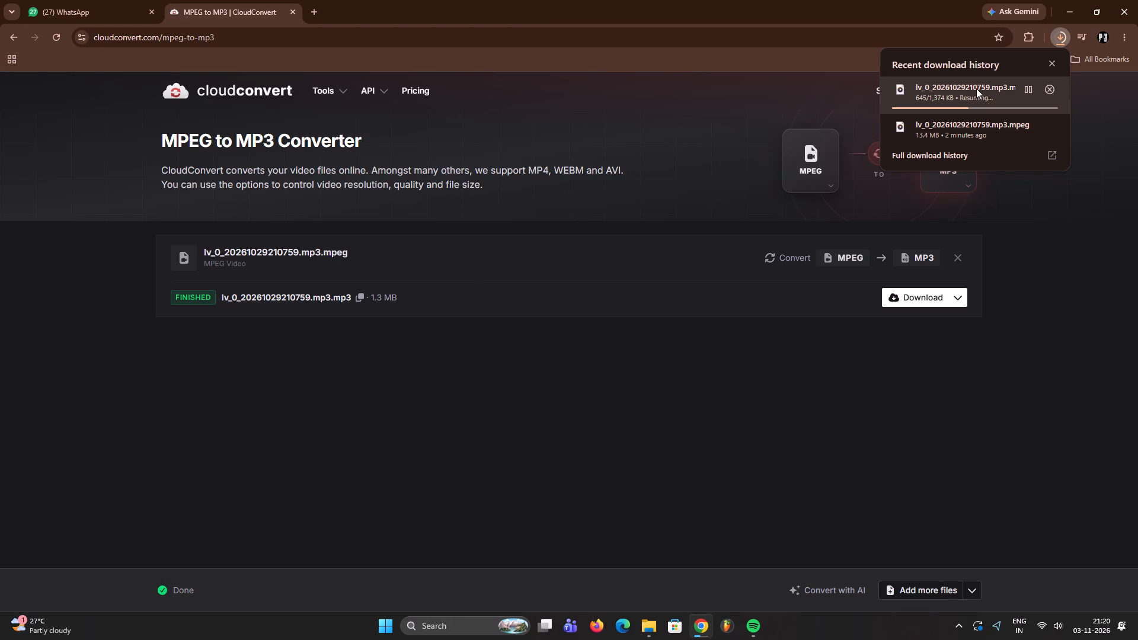
left_click(947, 88)
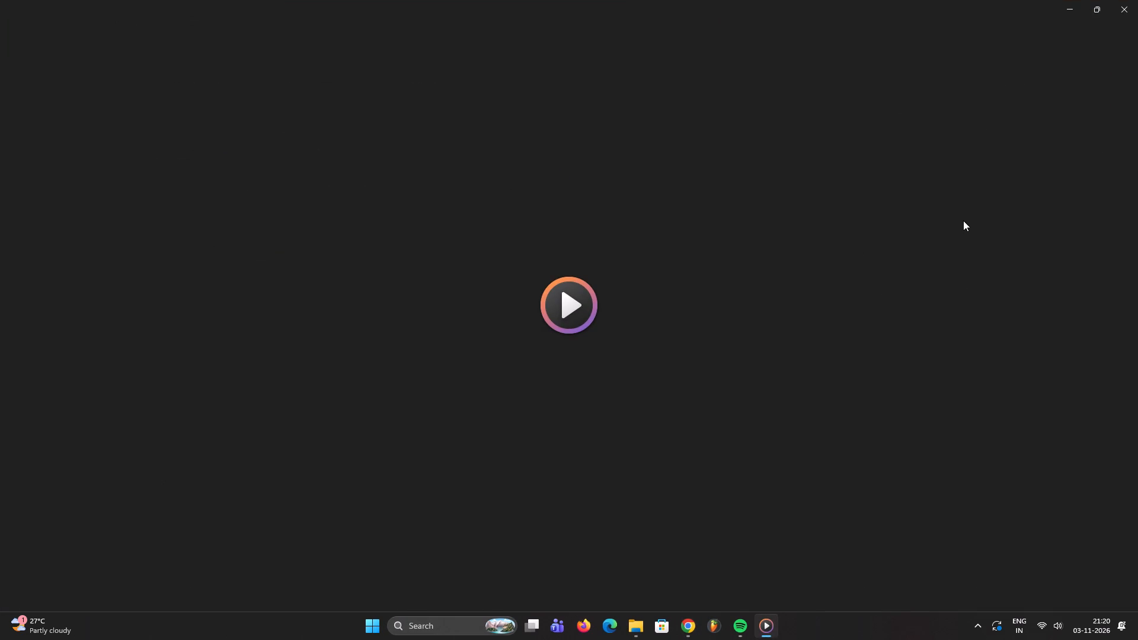
left_click(1091, 11)
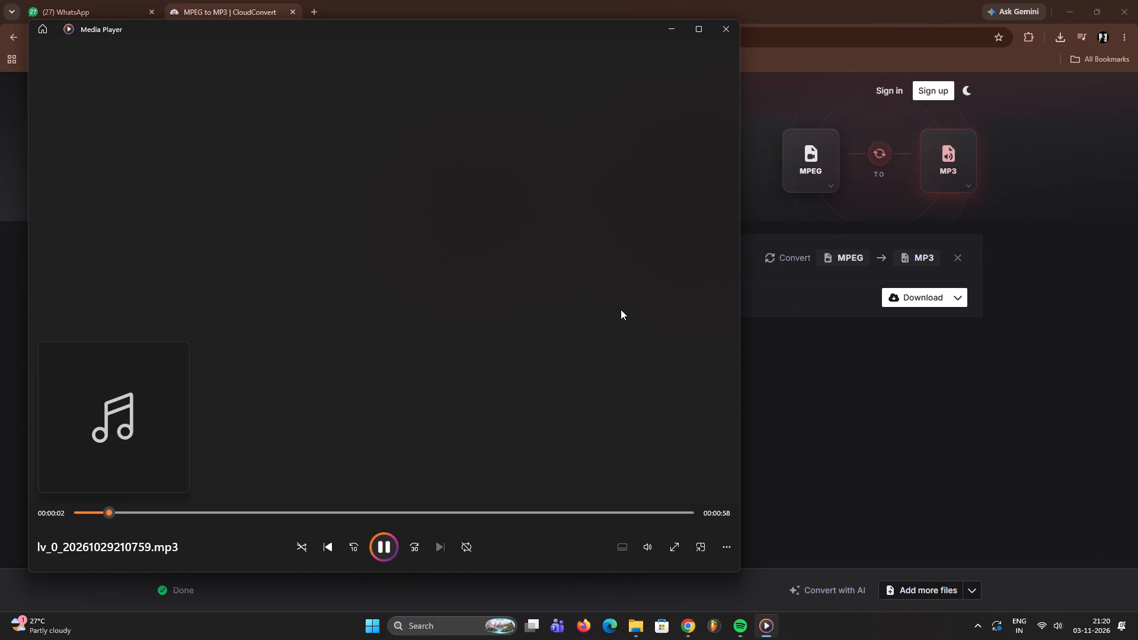
left_click(716, 28)
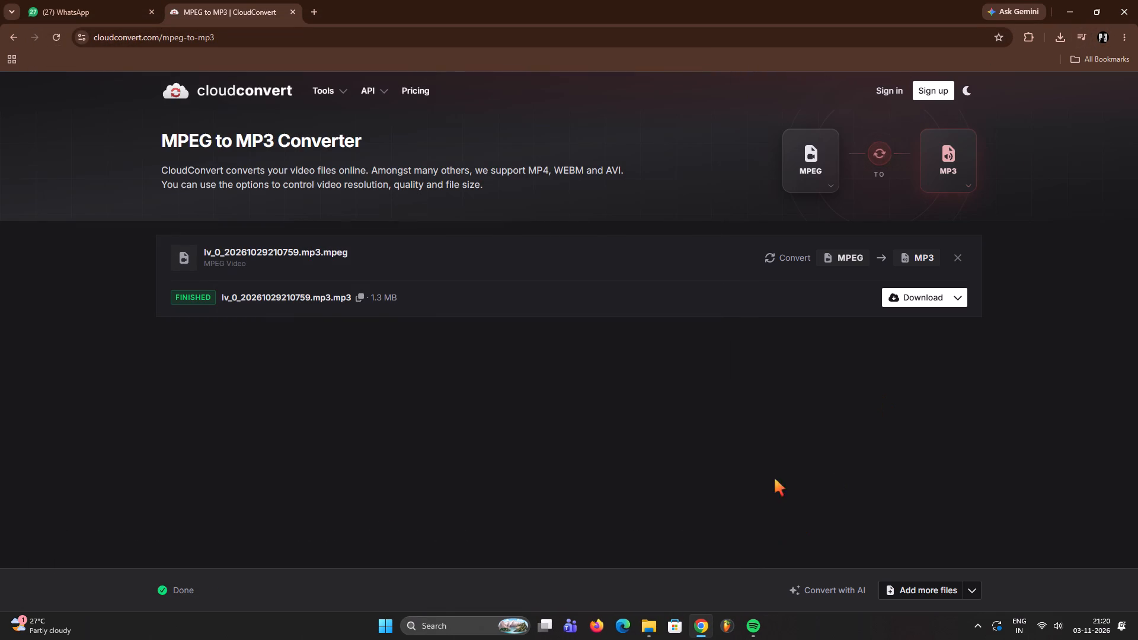
Launch FL Studio and place the converted lv_0_20261029210759.mp3 from Downloads at the start of Track 1 in the playlist.
left_click(730, 637)
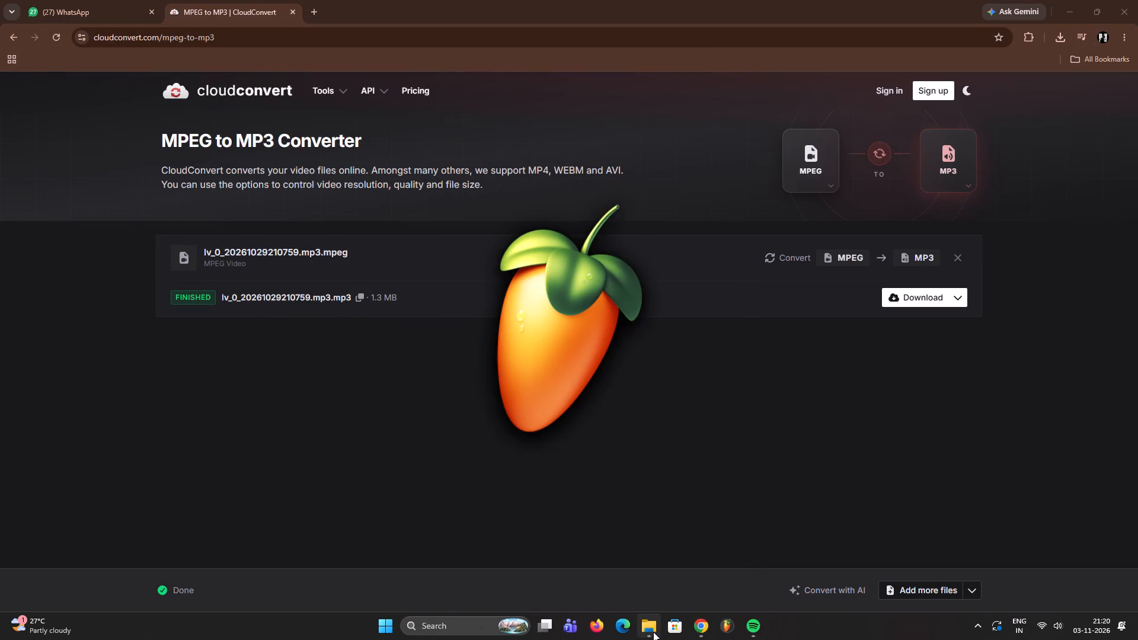
left_click(653, 632)
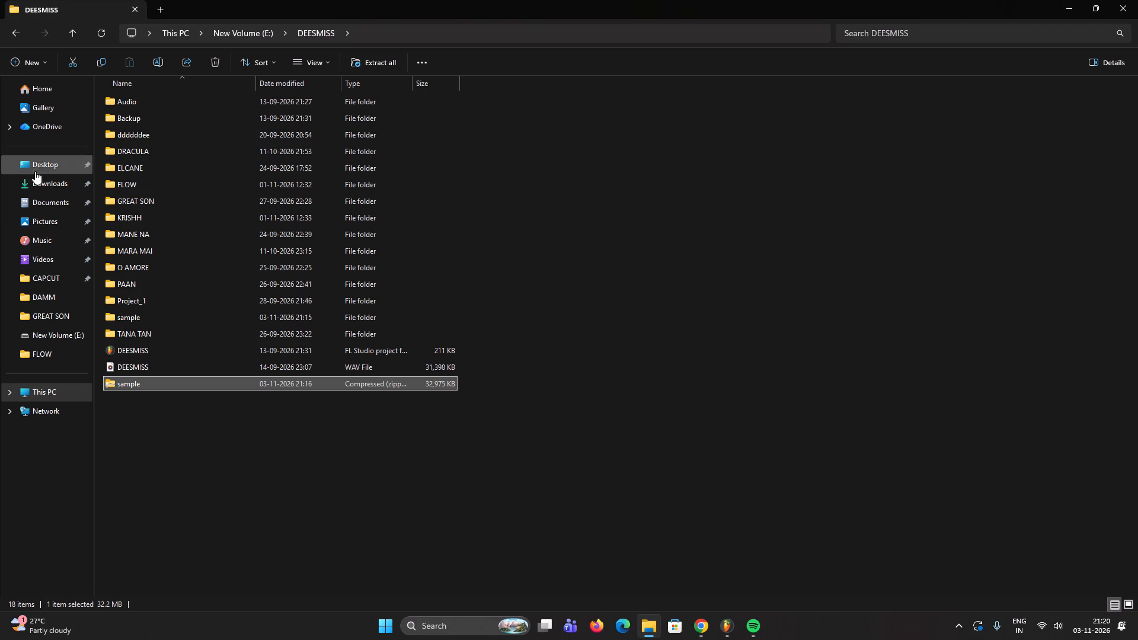
left_click(35, 183)
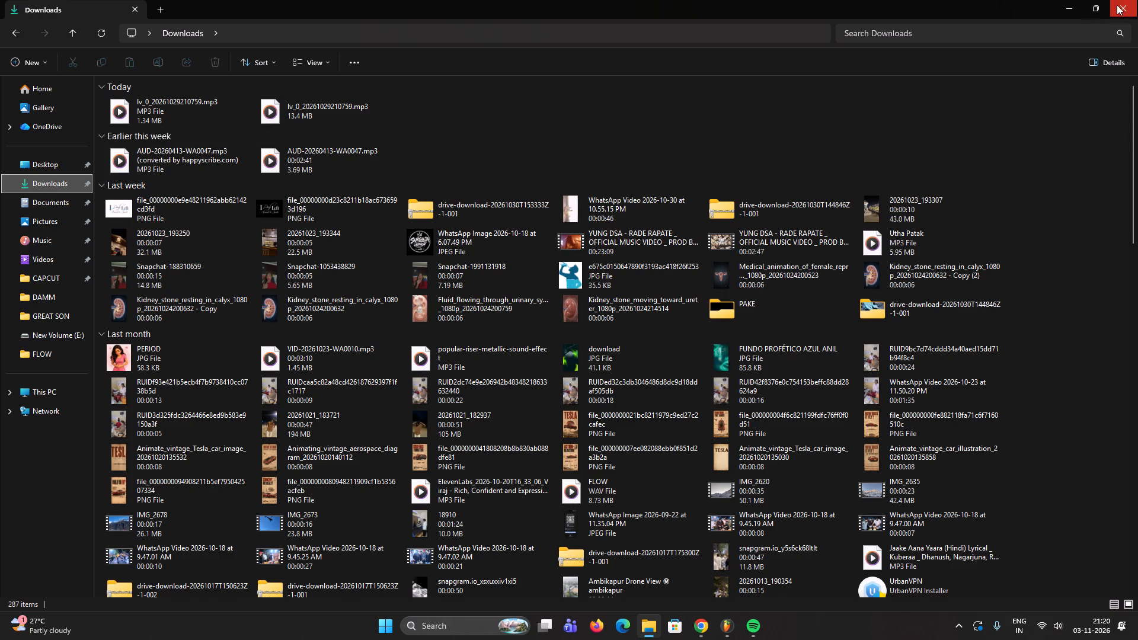
left_click(1099, 9)
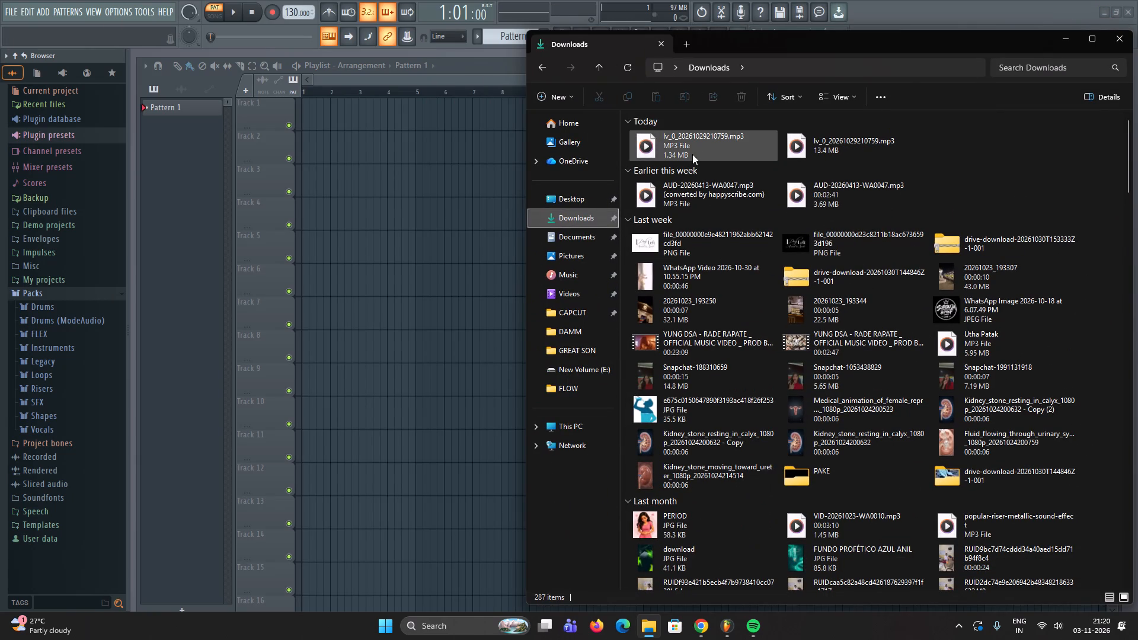
left_click_drag(716, 150, 381, 152)
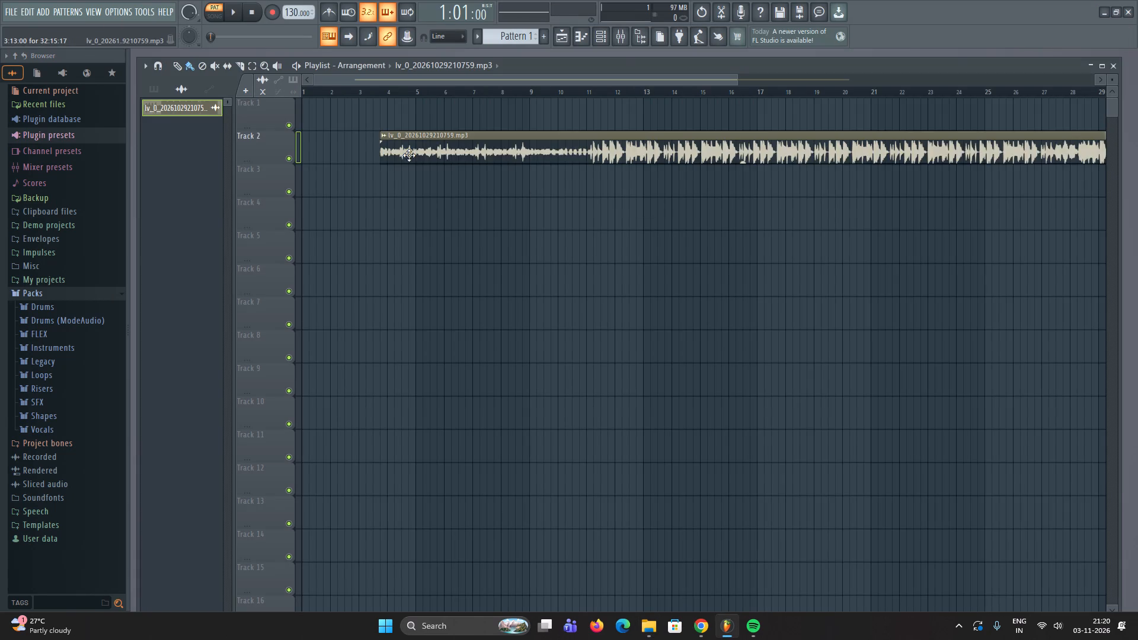
left_click_drag(490, 156, 351, 94)
left_click_drag(330, 94, 191, 116)
Play the audio clip from its start and again from bar 7, examining where the beat comes in on the waveform.
key("space")
scroll(200, 132, "up", 2)
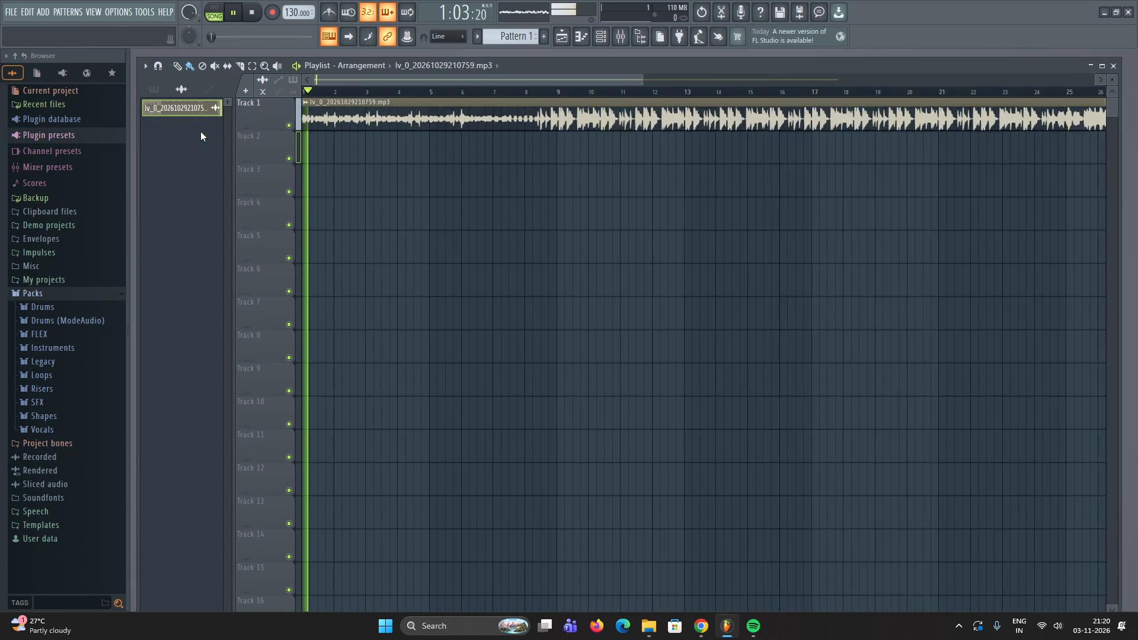
scroll(200, 132, "up", 11)
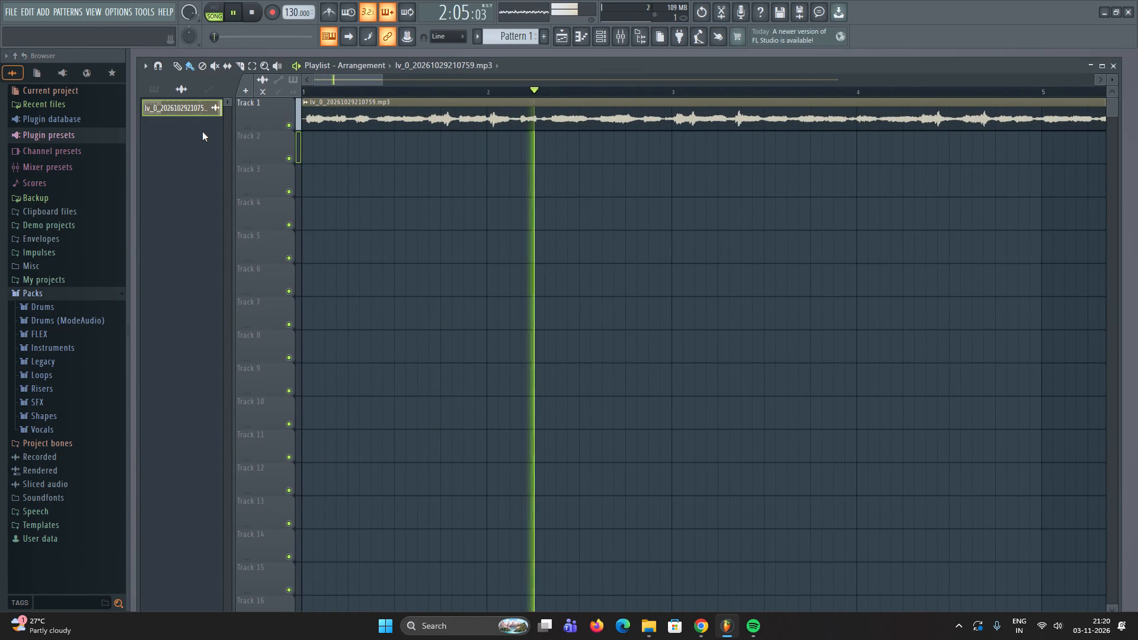
scroll(304, 142, "down", 8, "ctrl")
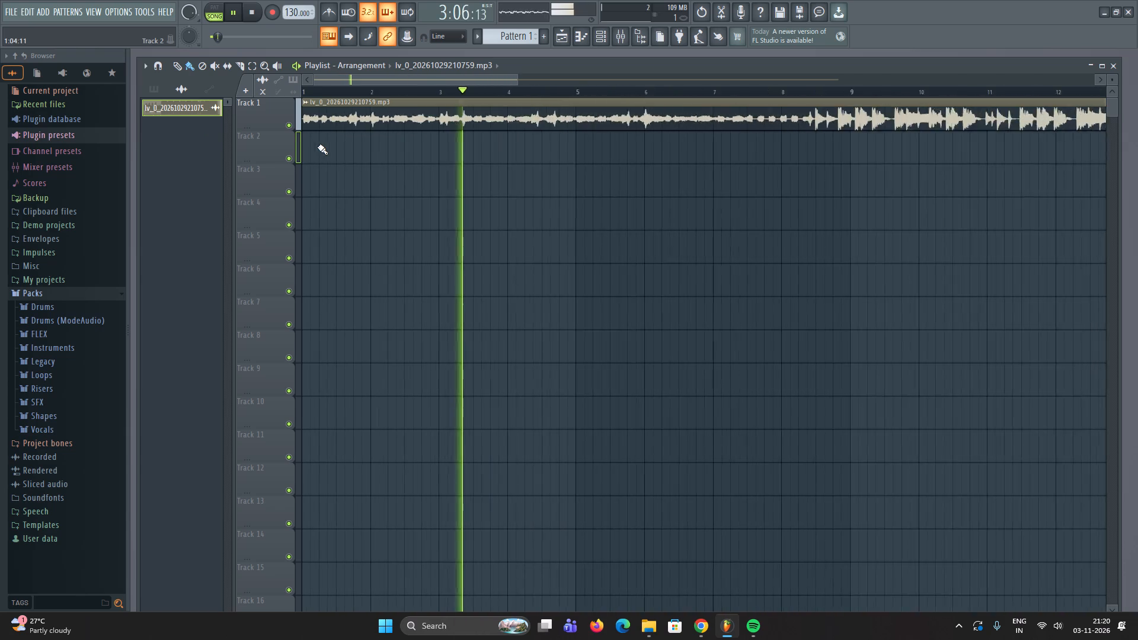
scroll(318, 146, "down", 1, "ctrl")
left_click(584, 89)
scroll(673, 151, "up", 10, "ctrl")
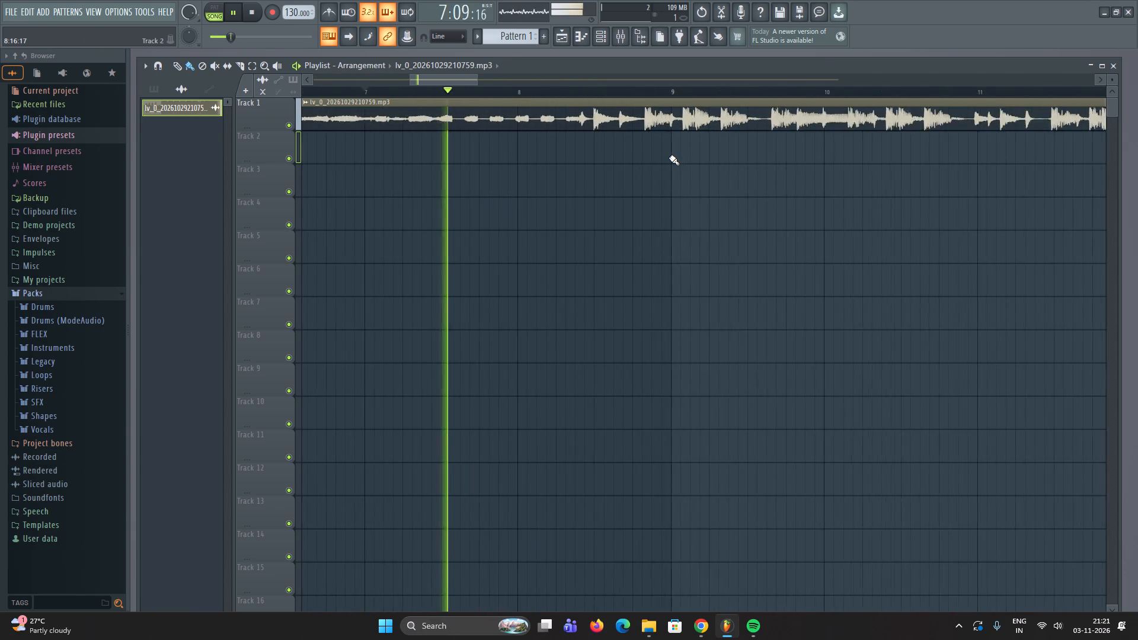
scroll(669, 157, "up", 1, "ctrl")
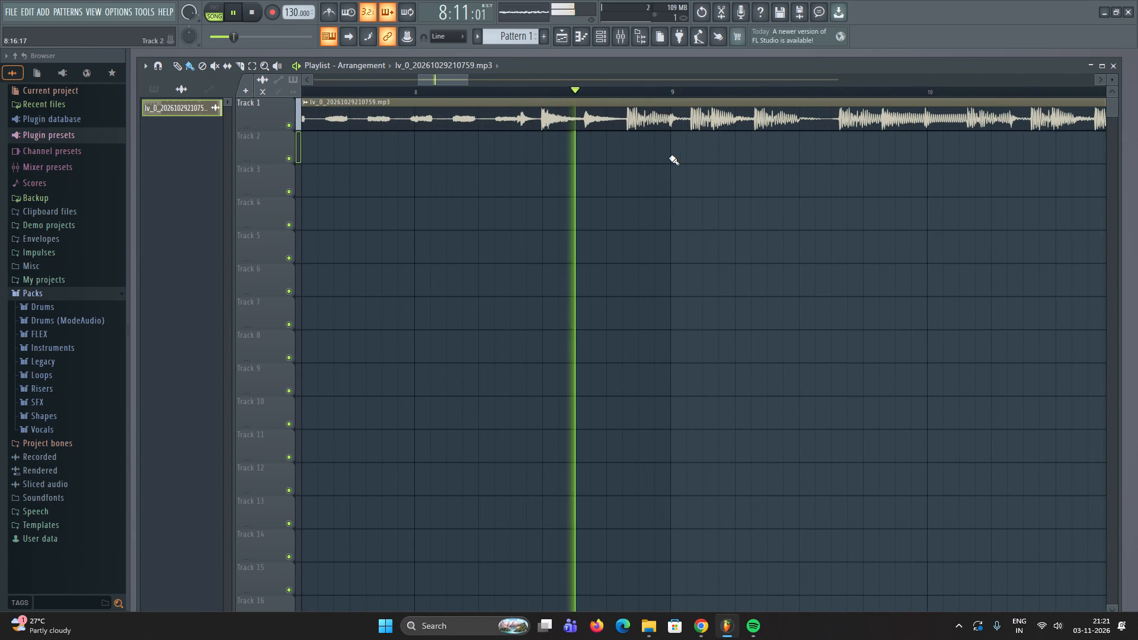
key("space")
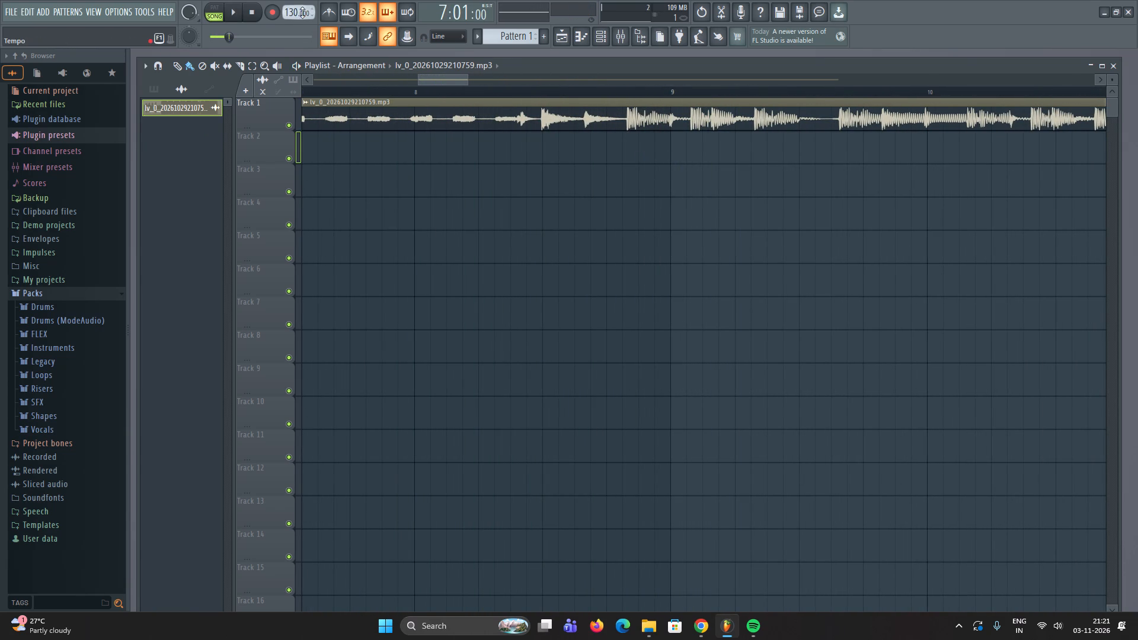
Set the project tempo to 133 BPM and play the clip from bar 7.
scroll(288, 8, "up", 3)
key("space")
scroll(552, 190, "down", 3, "ctrl")
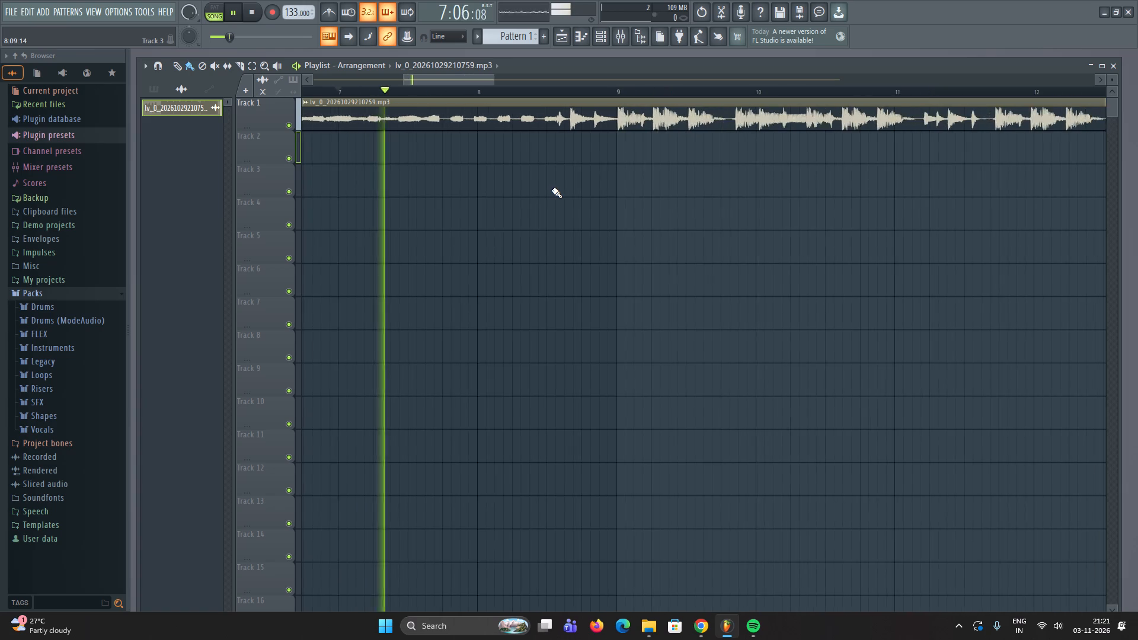
scroll(552, 190, "down", 6, "ctrl")
Turn on the metronome and play the song from the beginning against it.
left_click(331, 12)
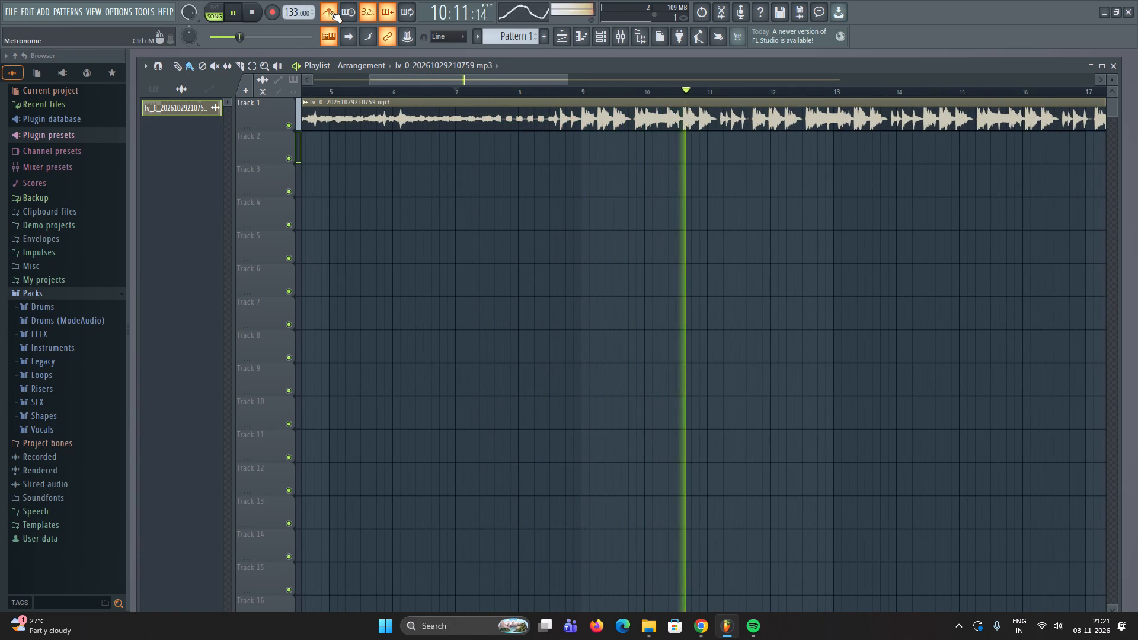
key("space")
scroll(456, 91, "down", 9, "ctrl")
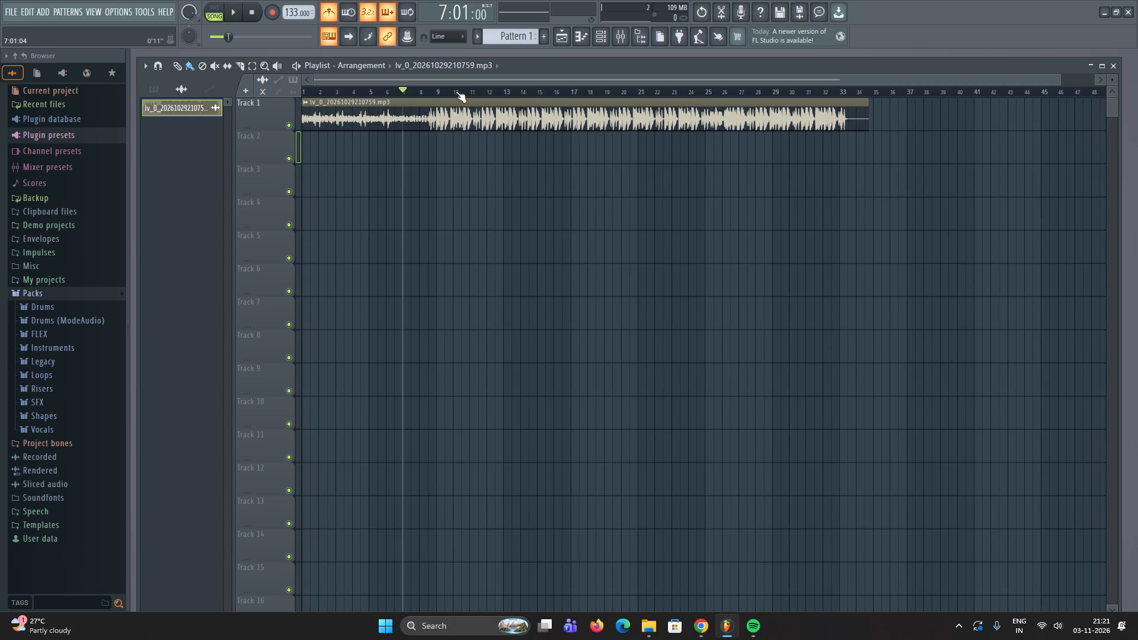
left_click_drag(443, 89, 286, 96)
key("space")
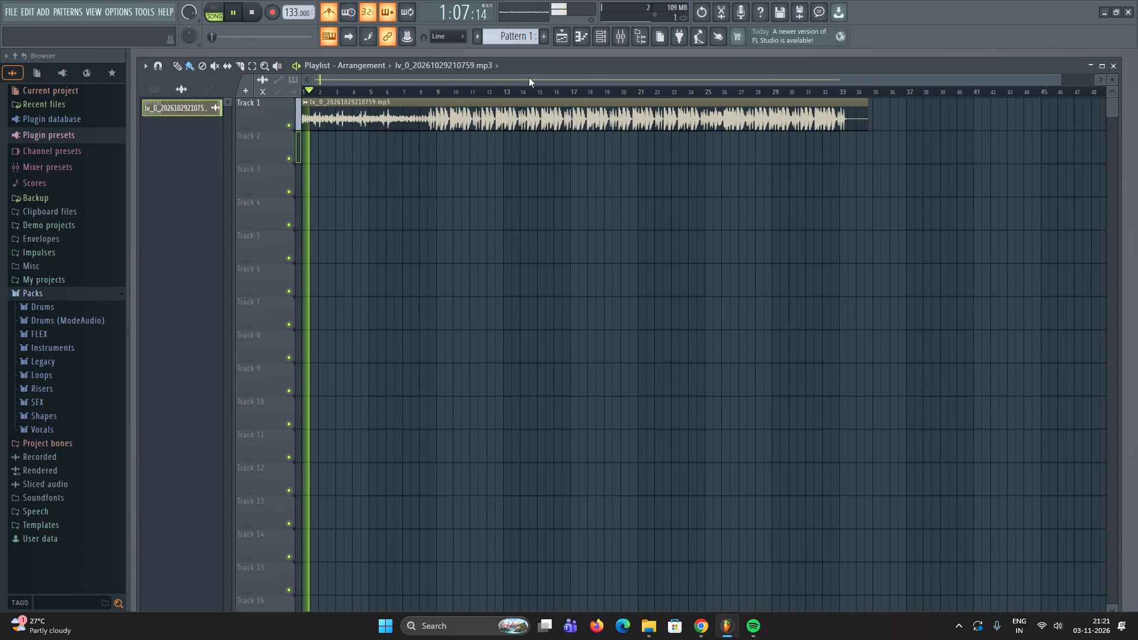
Set the audio input of mixer track Insert 16 to the mono source In 1.
left_click(618, 37)
left_click(587, 148)
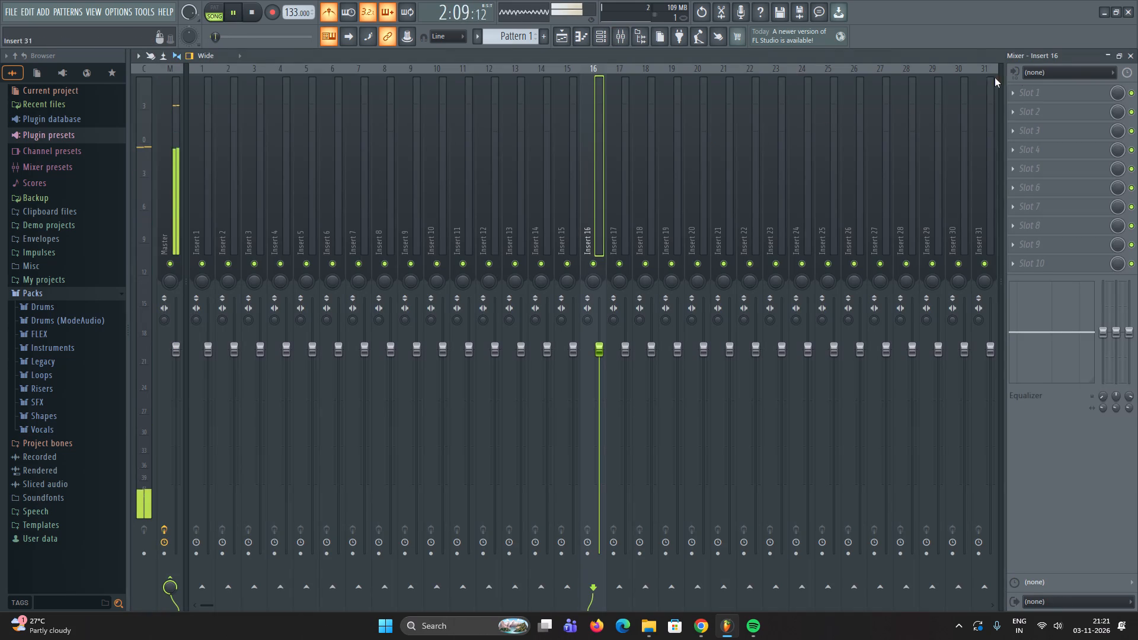
left_click(1074, 77)
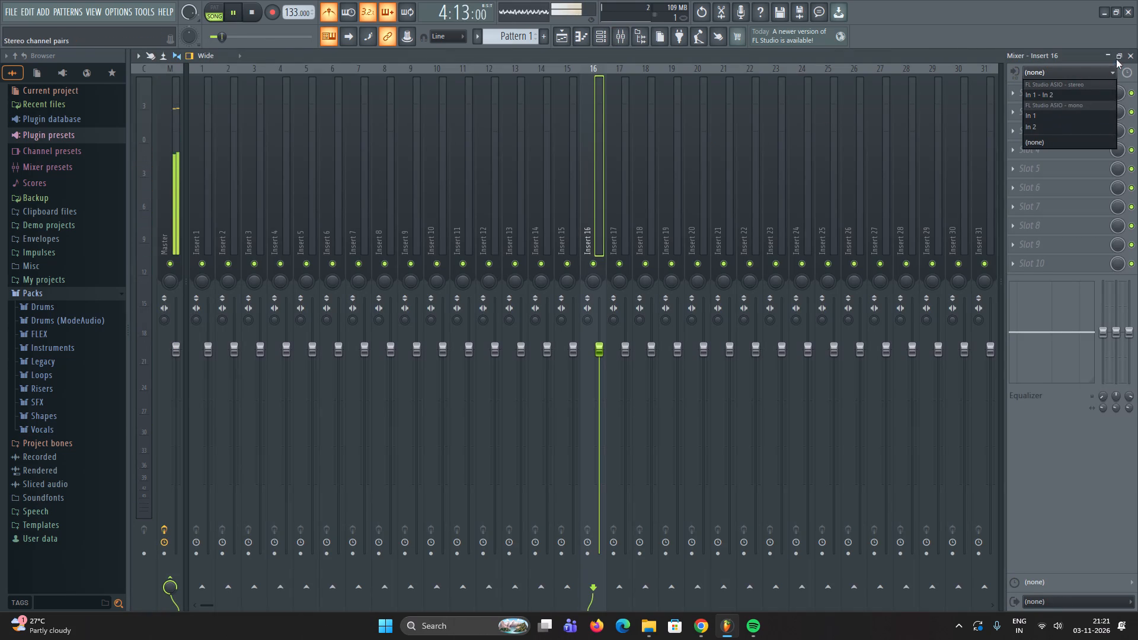
left_click(1131, 56)
scroll(284, 144, "up", 13, "ctrl")
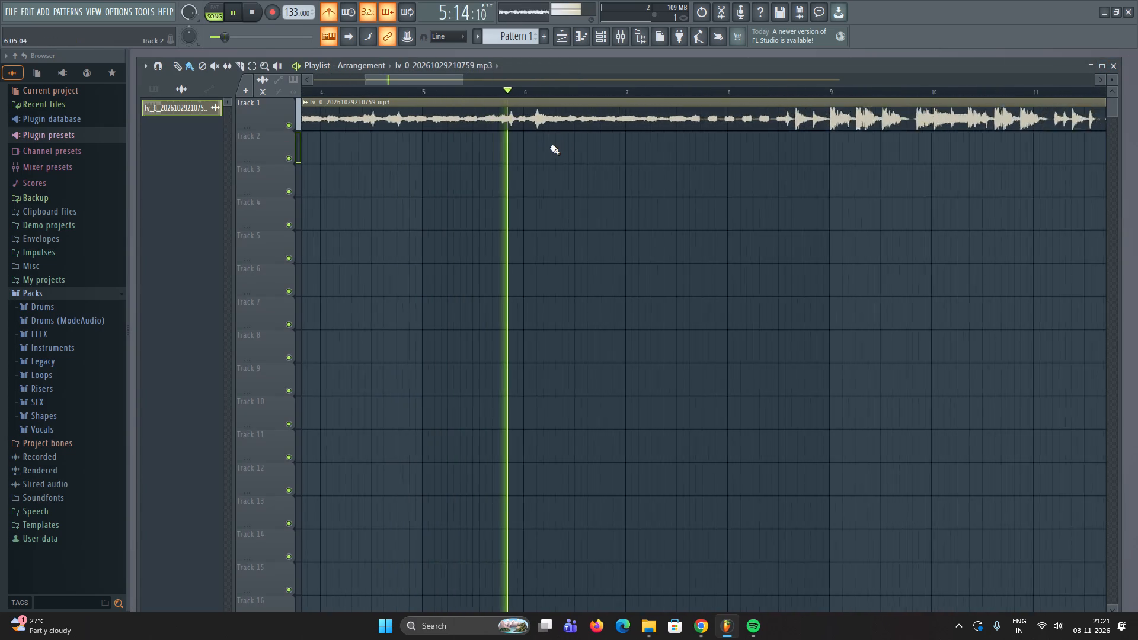
scroll(550, 147, "up", 1, "ctrl")
scroll(550, 147, "down", 8, "ctrl")
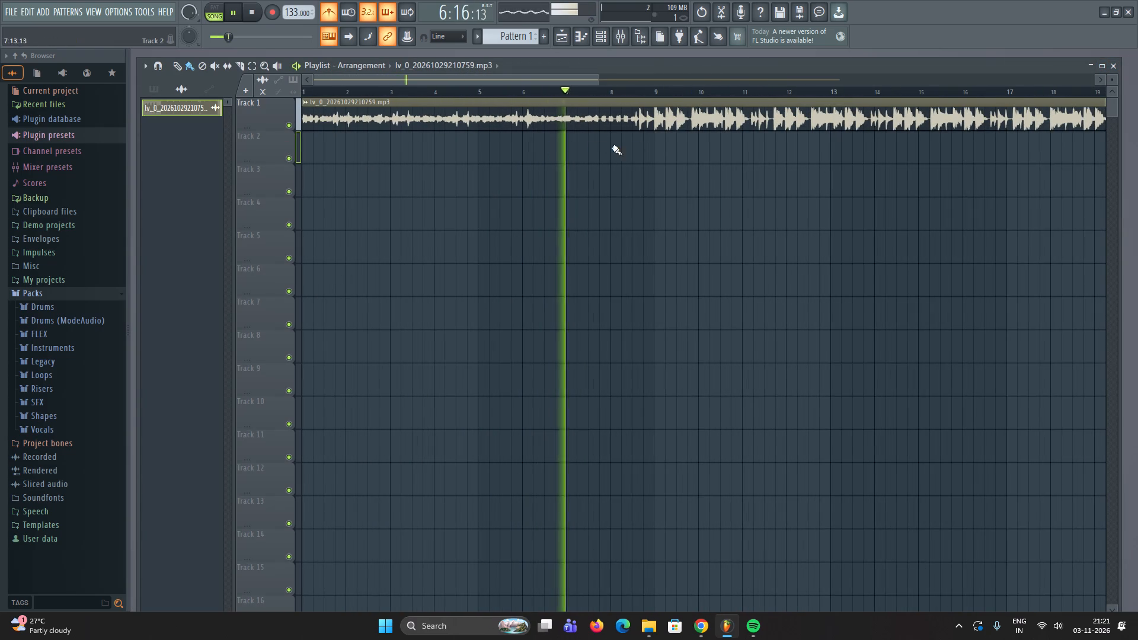
left_click(621, 41)
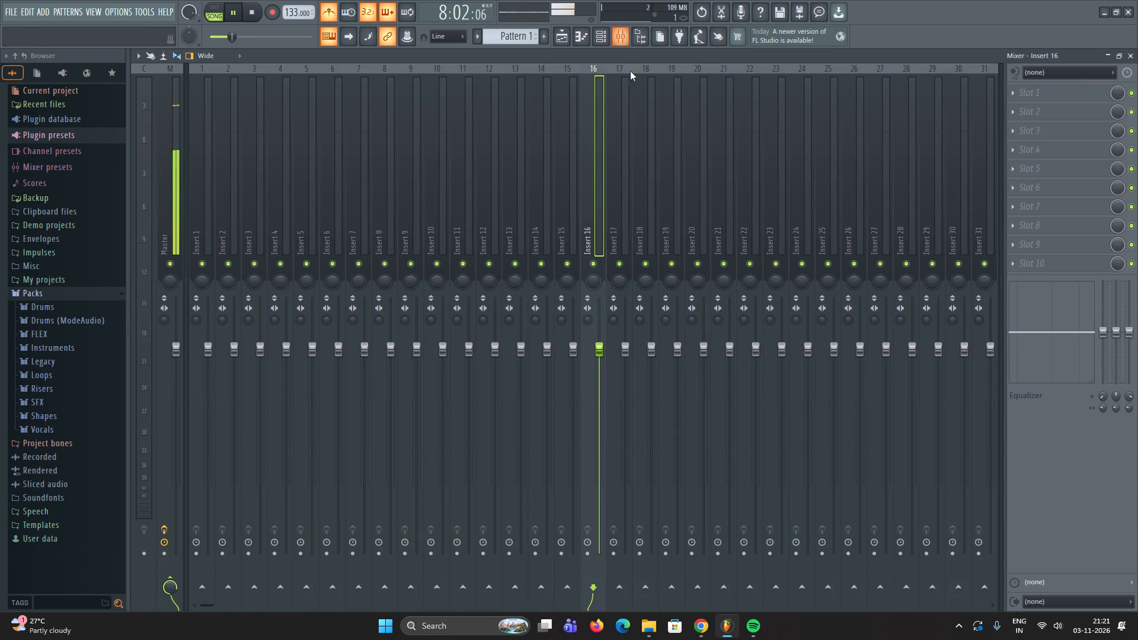
key("space")
left_click(1028, 77)
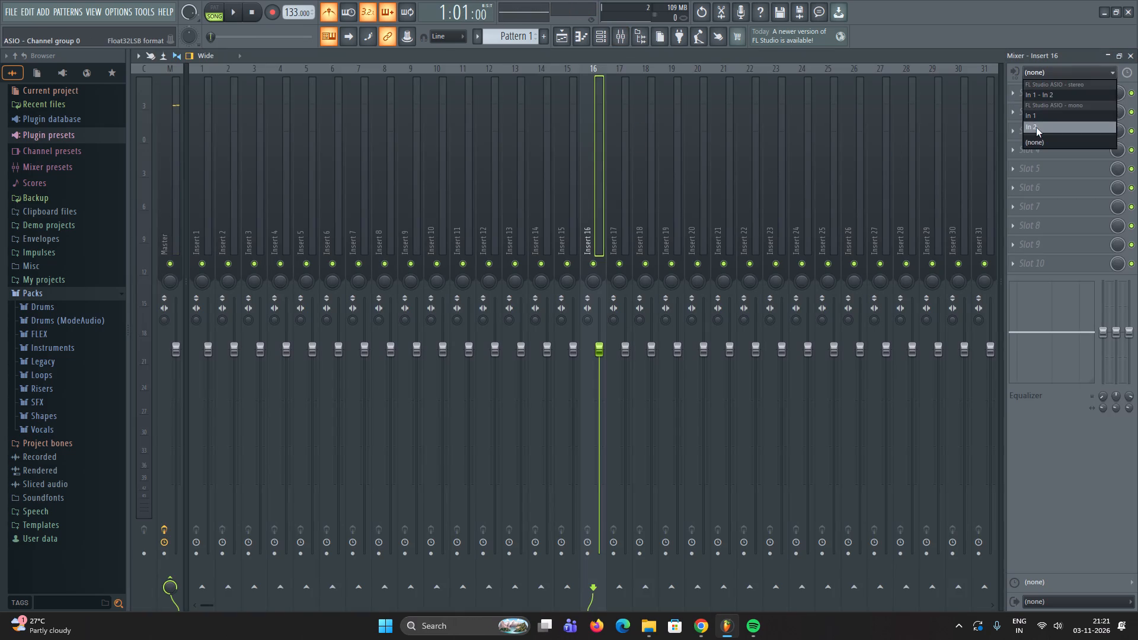
left_click(1042, 119)
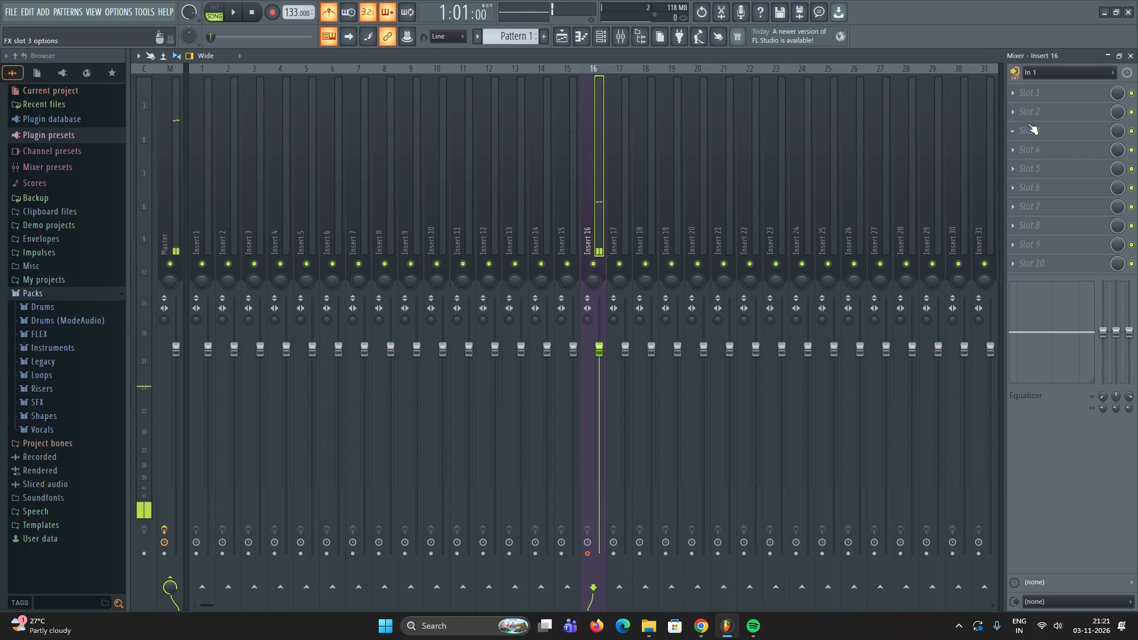
left_click(1130, 55)
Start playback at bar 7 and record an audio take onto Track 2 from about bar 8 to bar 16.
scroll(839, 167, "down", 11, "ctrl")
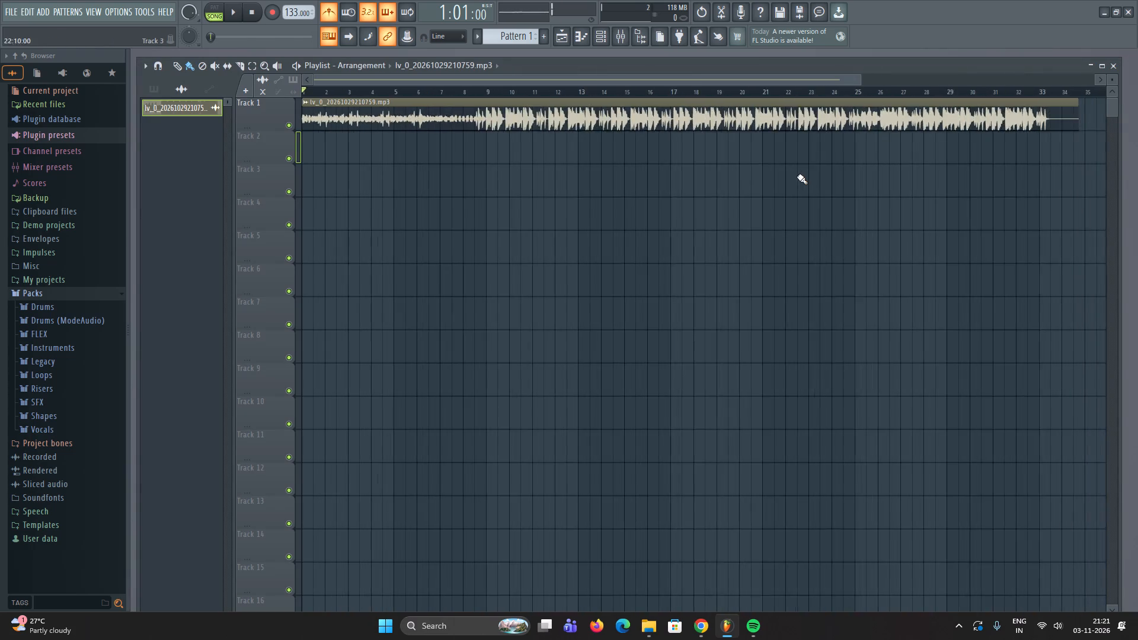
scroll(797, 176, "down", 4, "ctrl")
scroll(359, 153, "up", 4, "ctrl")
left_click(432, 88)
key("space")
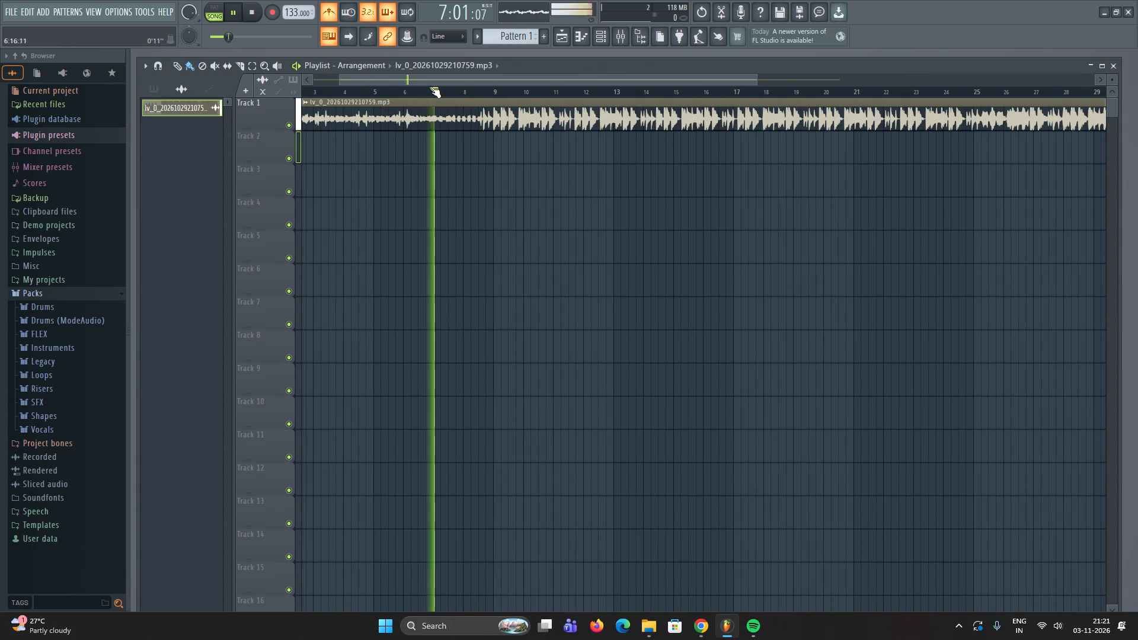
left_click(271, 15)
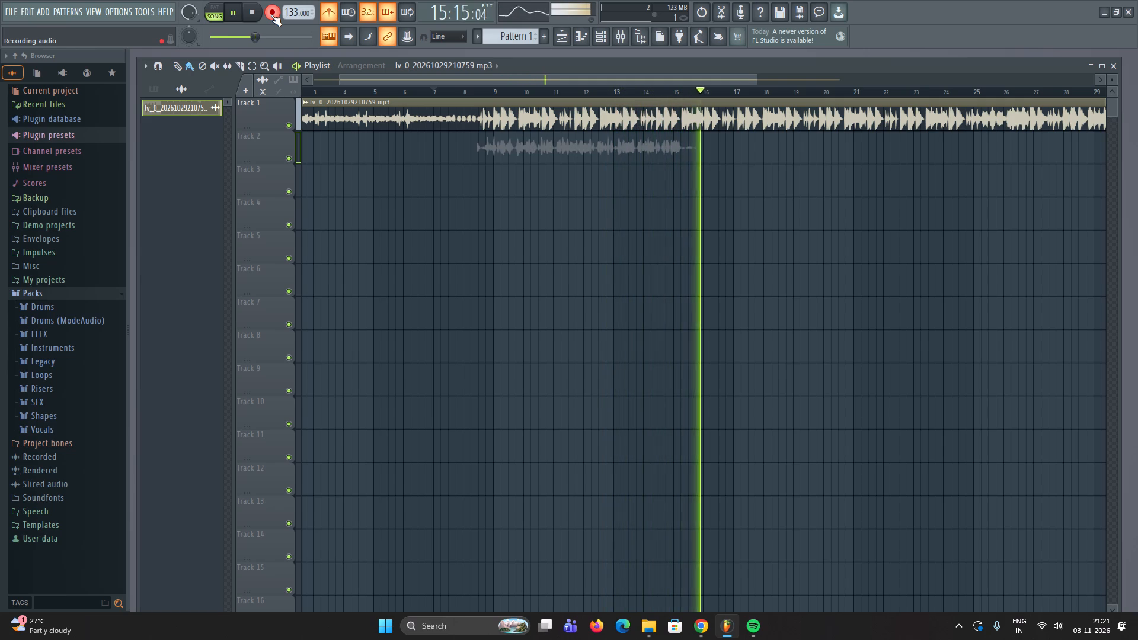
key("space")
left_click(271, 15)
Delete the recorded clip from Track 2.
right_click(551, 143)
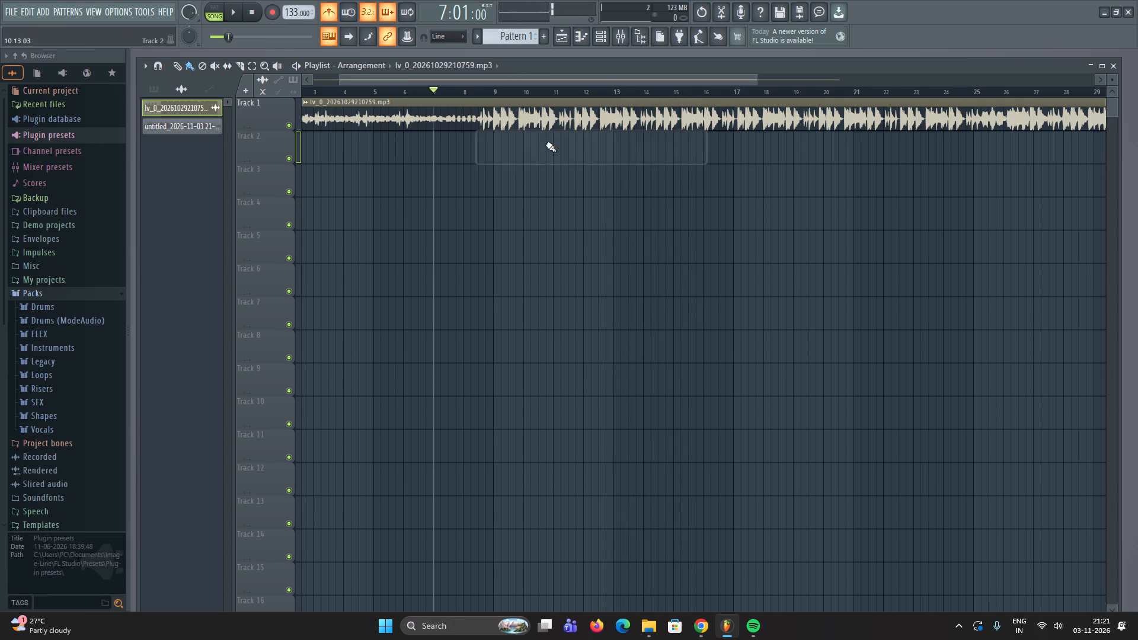
Preview playback from bar 7 and check the audio input setup of Insert 16 in the mixer.
key("space")
key("space")
key("space")
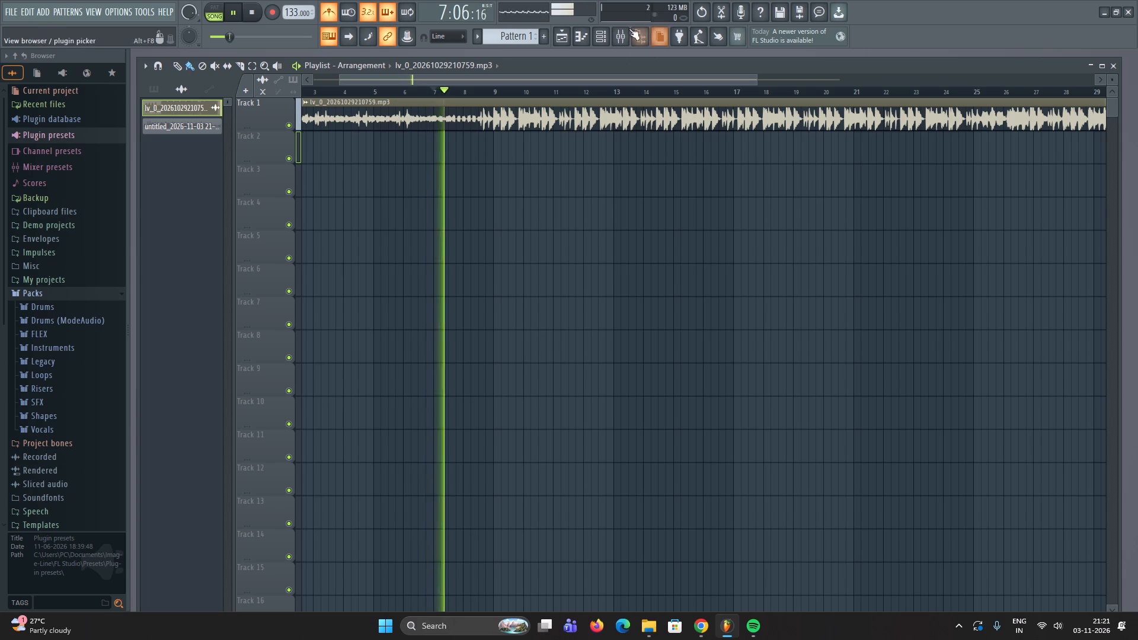
left_click(622, 28)
key("space")
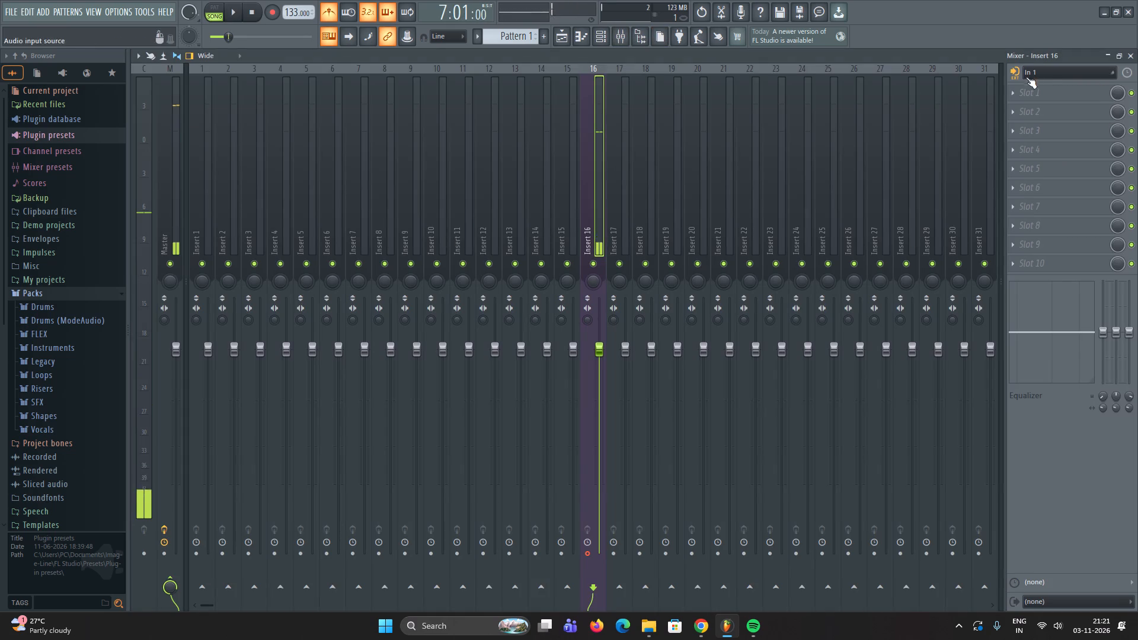
left_click(1016, 71)
left_click(1046, 173)
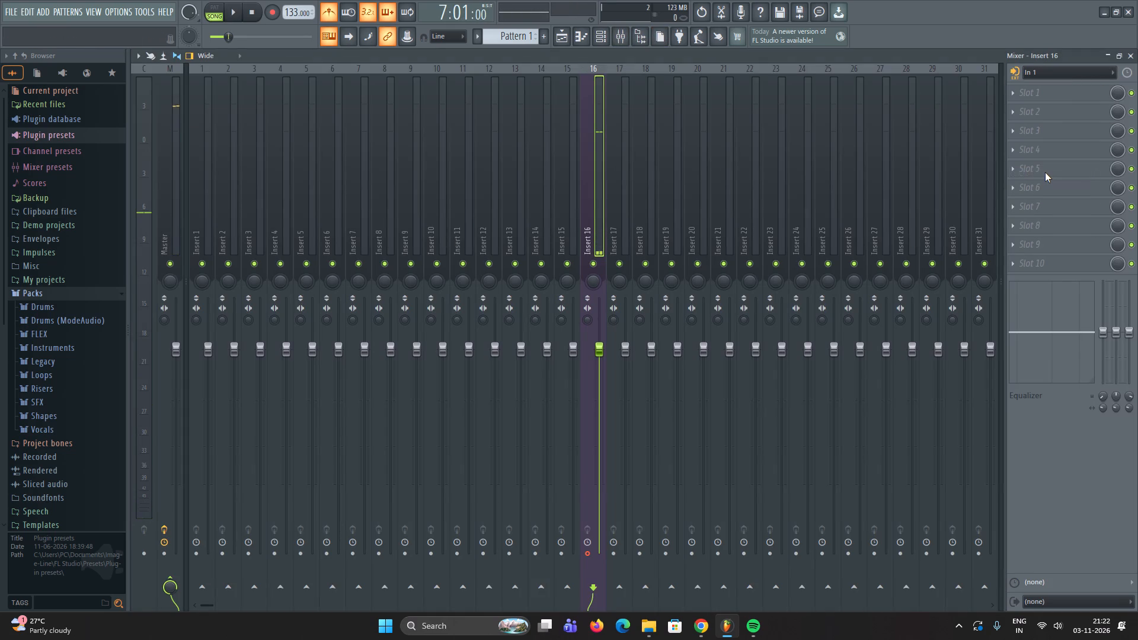
key("space")
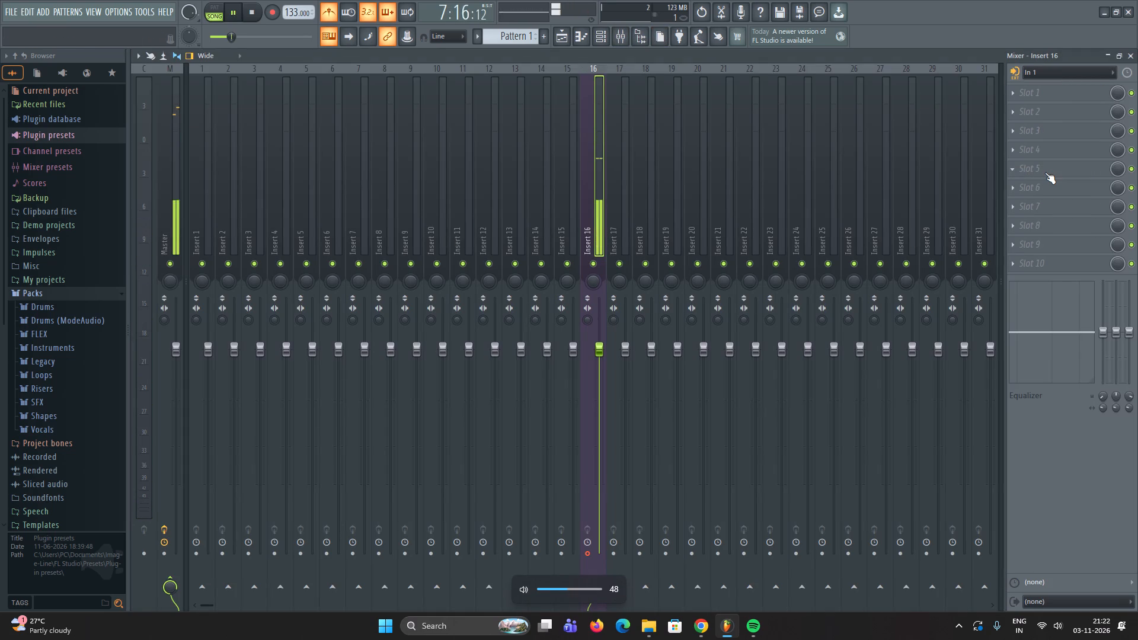
key("space")
key("space")
key("space")
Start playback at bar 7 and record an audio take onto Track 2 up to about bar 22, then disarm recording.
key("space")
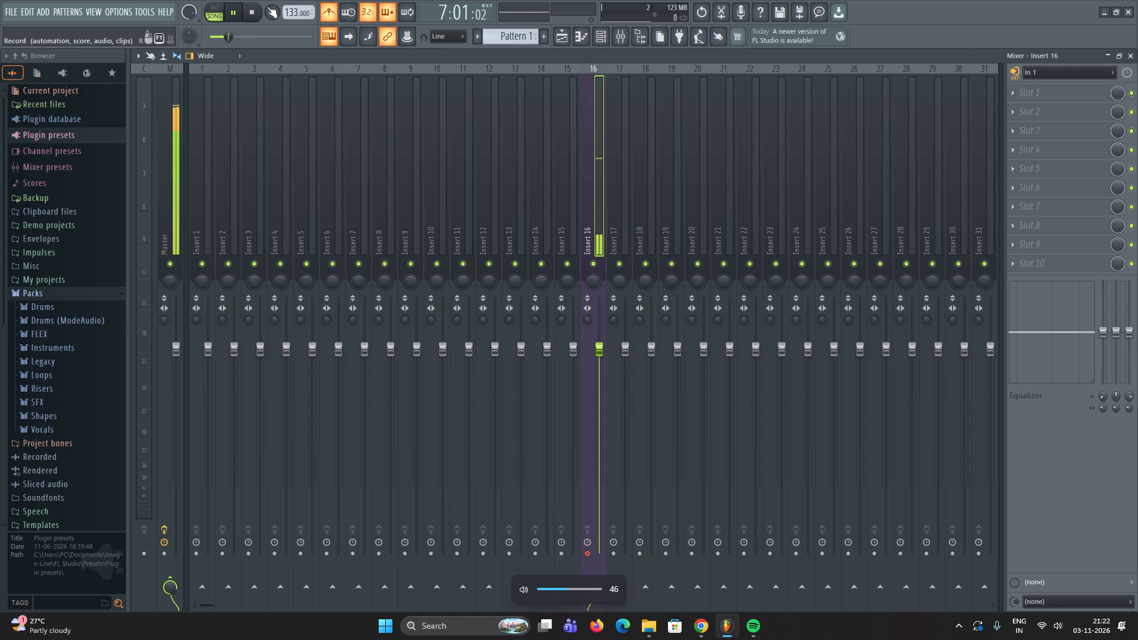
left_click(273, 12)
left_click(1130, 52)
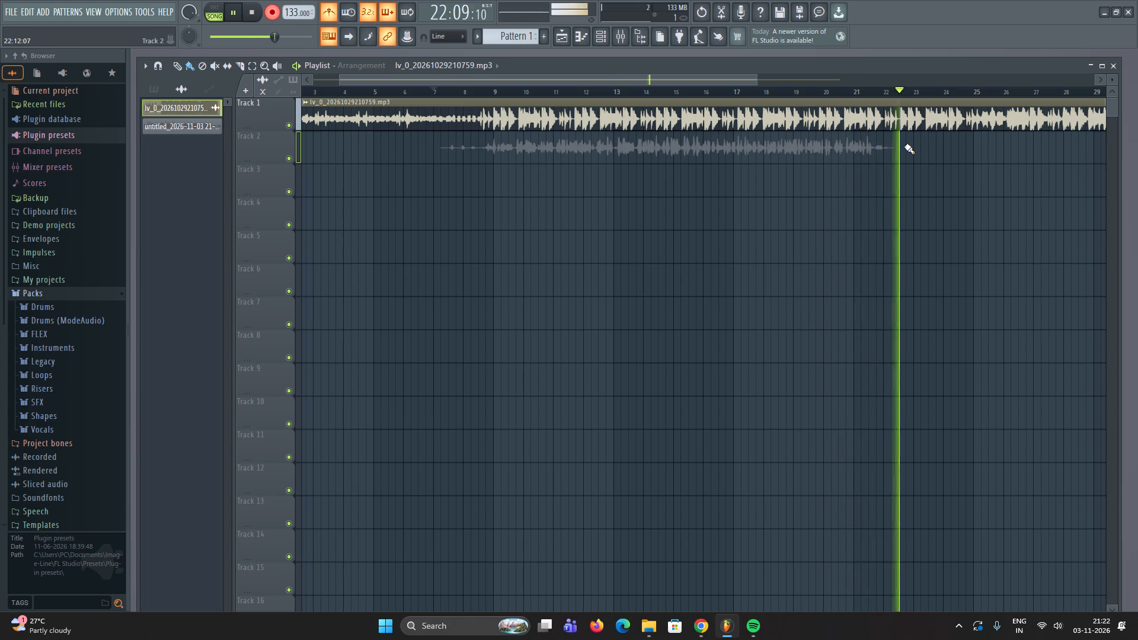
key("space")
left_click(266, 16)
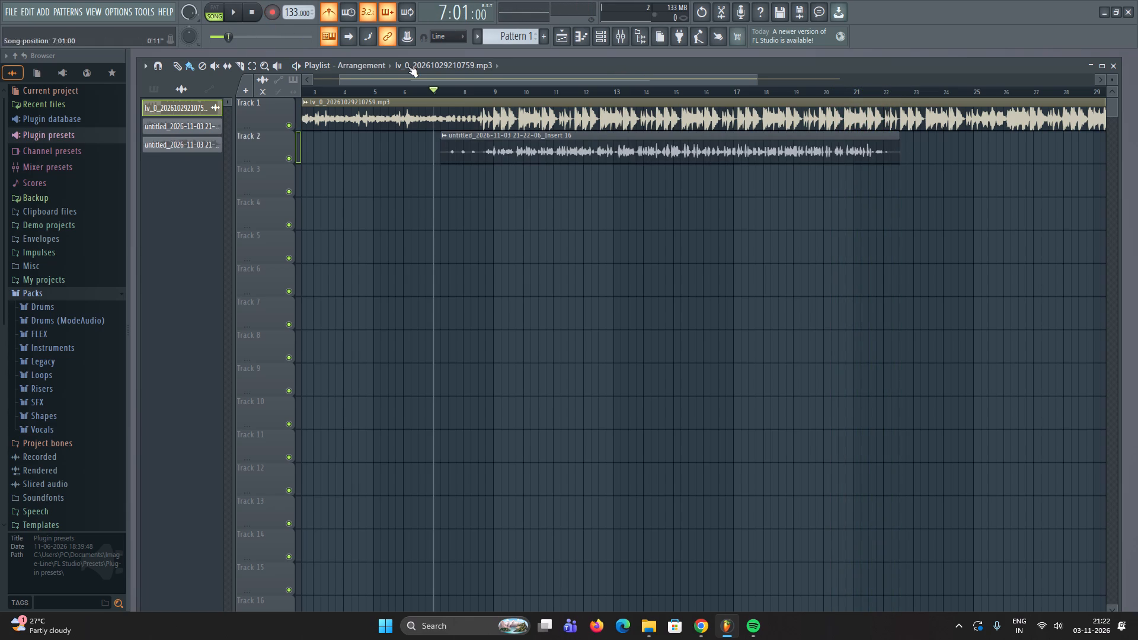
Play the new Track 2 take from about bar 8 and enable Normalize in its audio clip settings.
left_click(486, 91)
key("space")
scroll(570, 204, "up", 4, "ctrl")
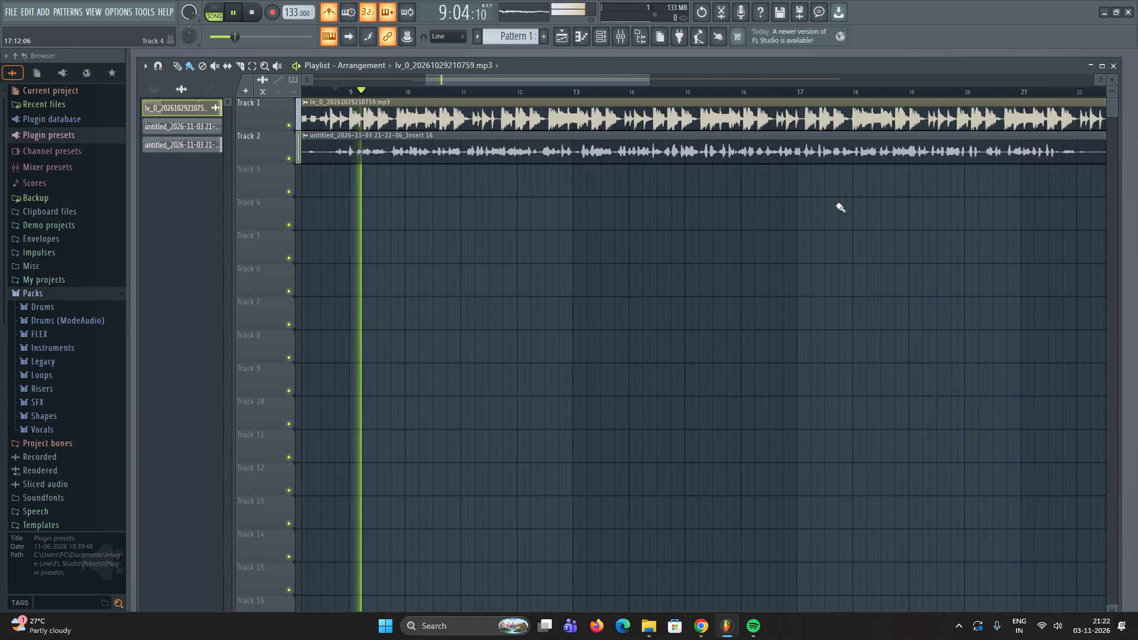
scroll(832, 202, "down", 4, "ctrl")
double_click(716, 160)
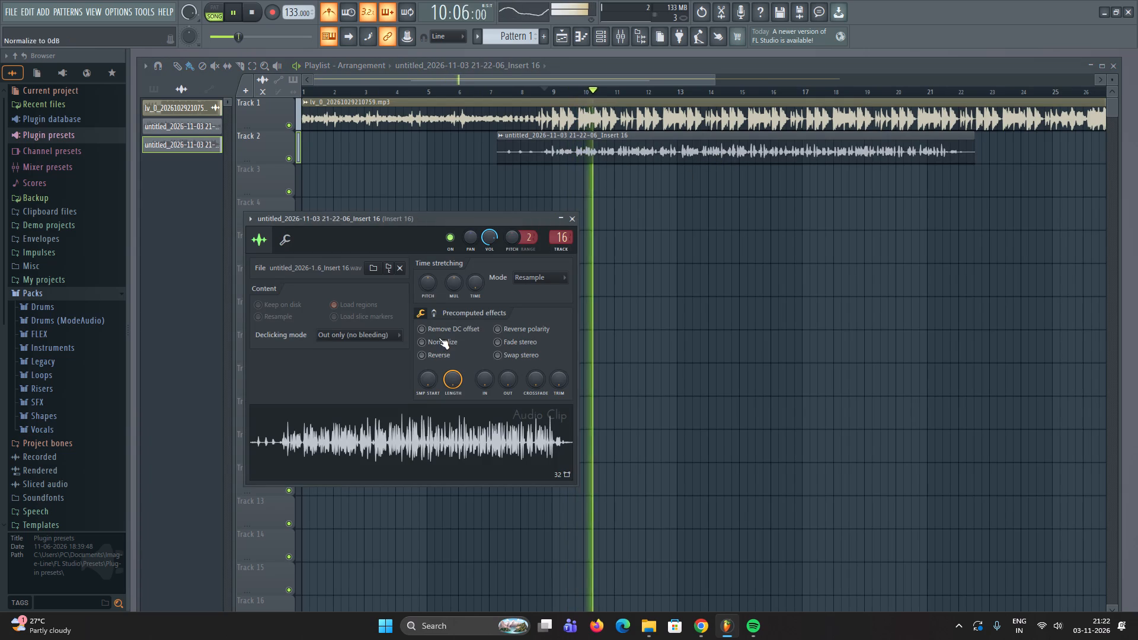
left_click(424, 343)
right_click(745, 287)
Turn off the metronome during playback.
scroll(983, 203, "up", 6, "ctrl")
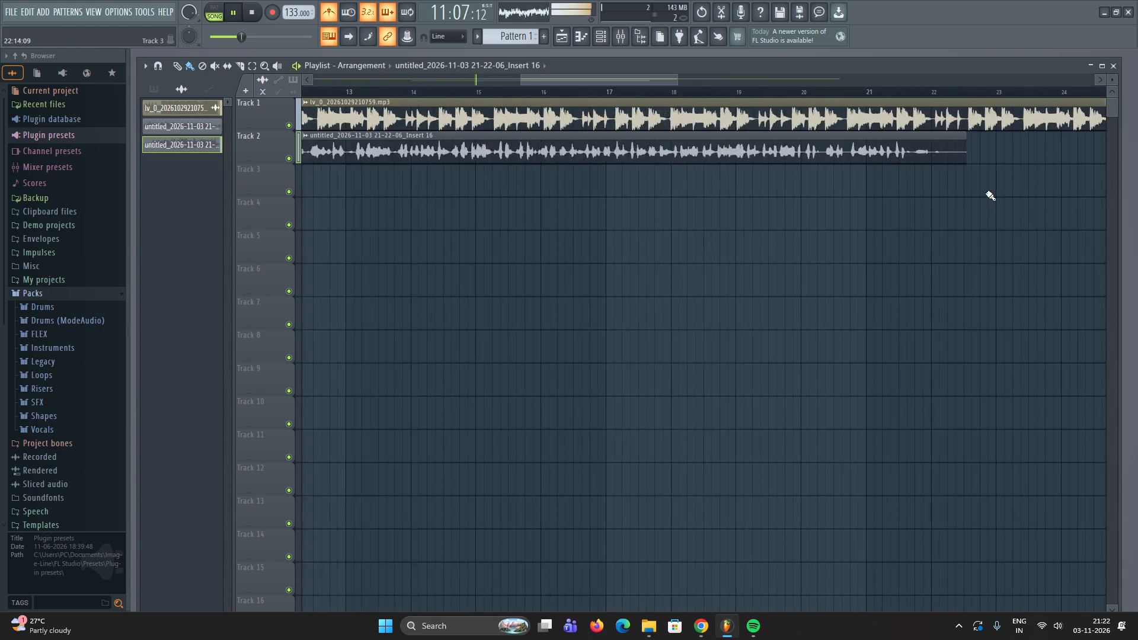
scroll(986, 193, "down", 3, "ctrl")
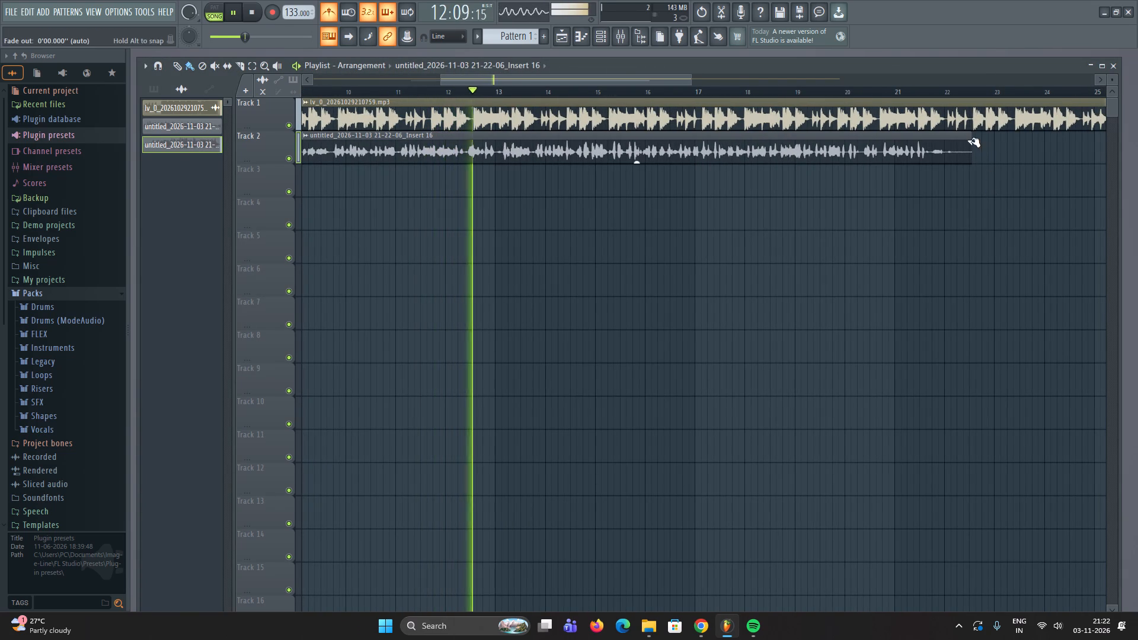
left_click(328, 11)
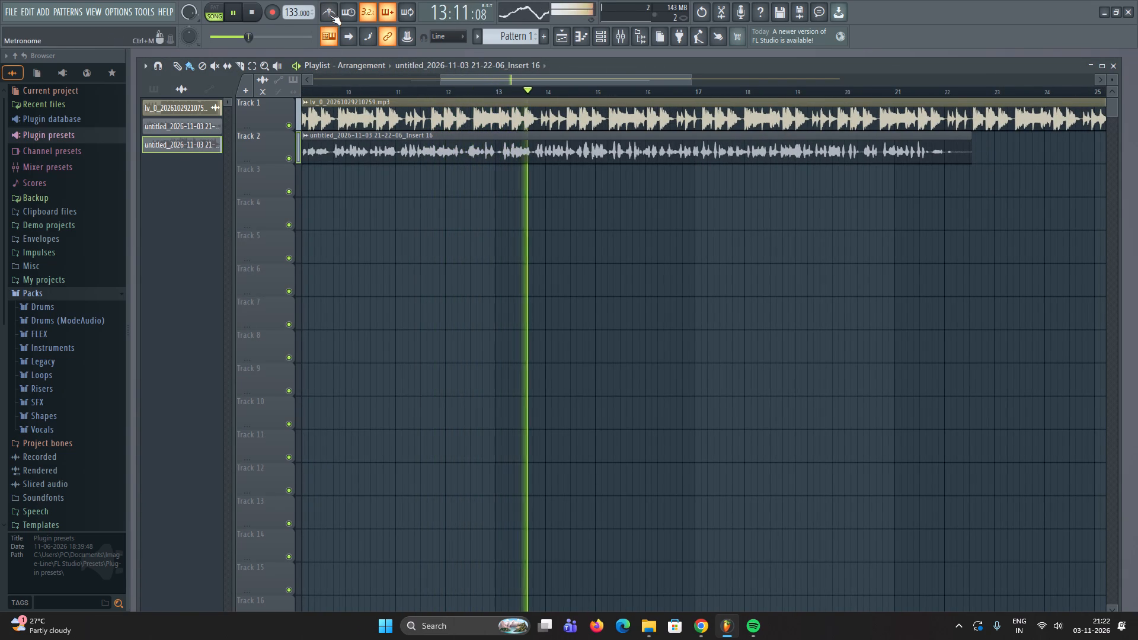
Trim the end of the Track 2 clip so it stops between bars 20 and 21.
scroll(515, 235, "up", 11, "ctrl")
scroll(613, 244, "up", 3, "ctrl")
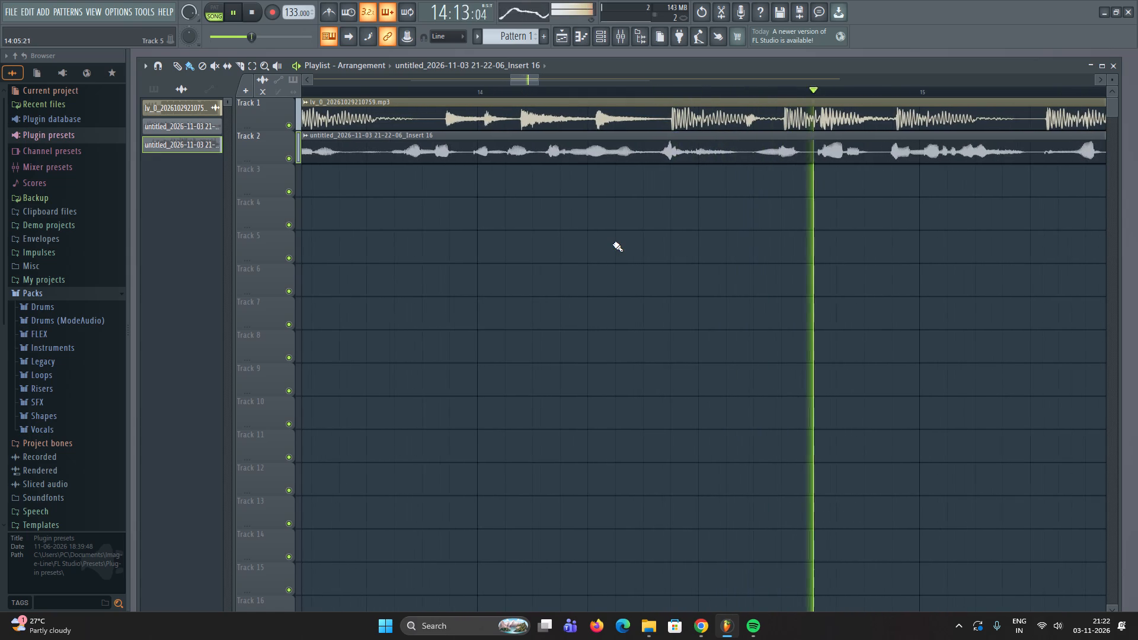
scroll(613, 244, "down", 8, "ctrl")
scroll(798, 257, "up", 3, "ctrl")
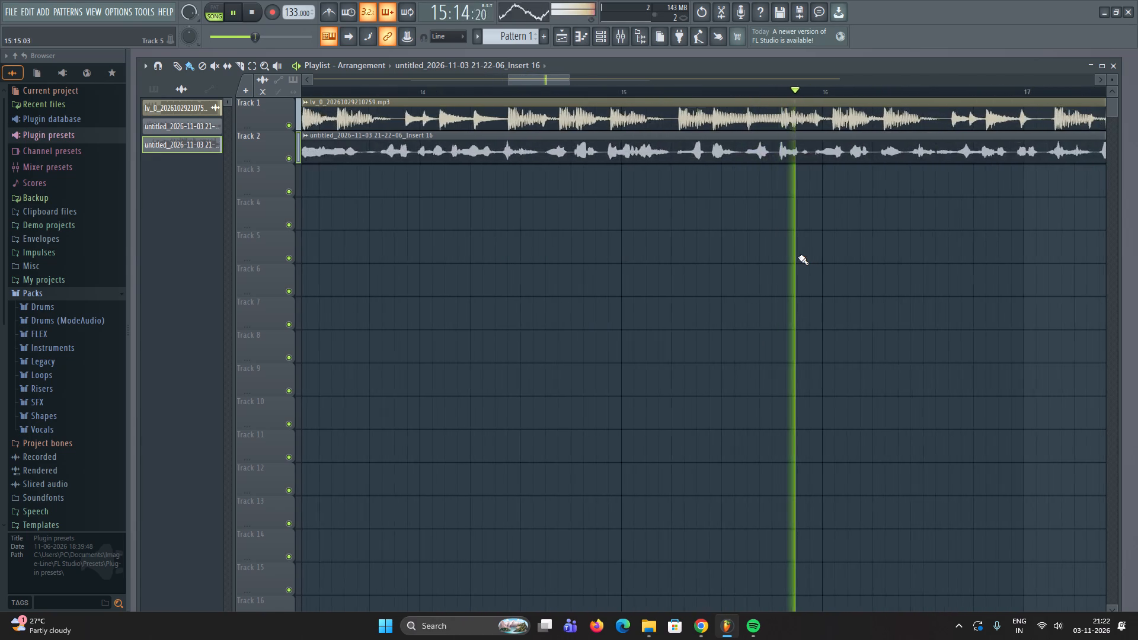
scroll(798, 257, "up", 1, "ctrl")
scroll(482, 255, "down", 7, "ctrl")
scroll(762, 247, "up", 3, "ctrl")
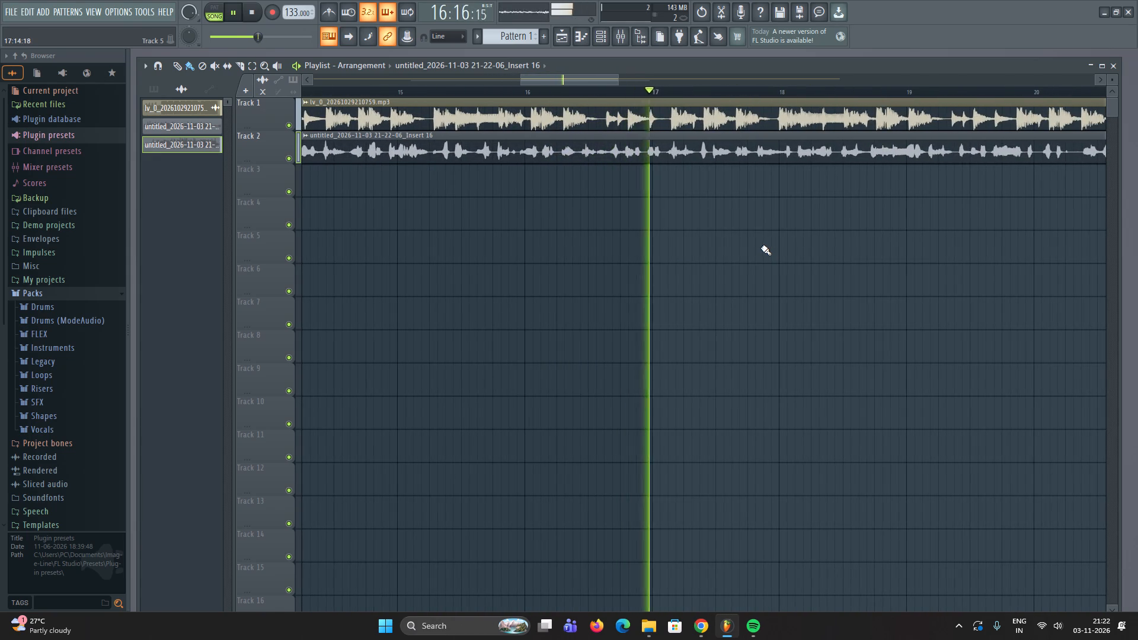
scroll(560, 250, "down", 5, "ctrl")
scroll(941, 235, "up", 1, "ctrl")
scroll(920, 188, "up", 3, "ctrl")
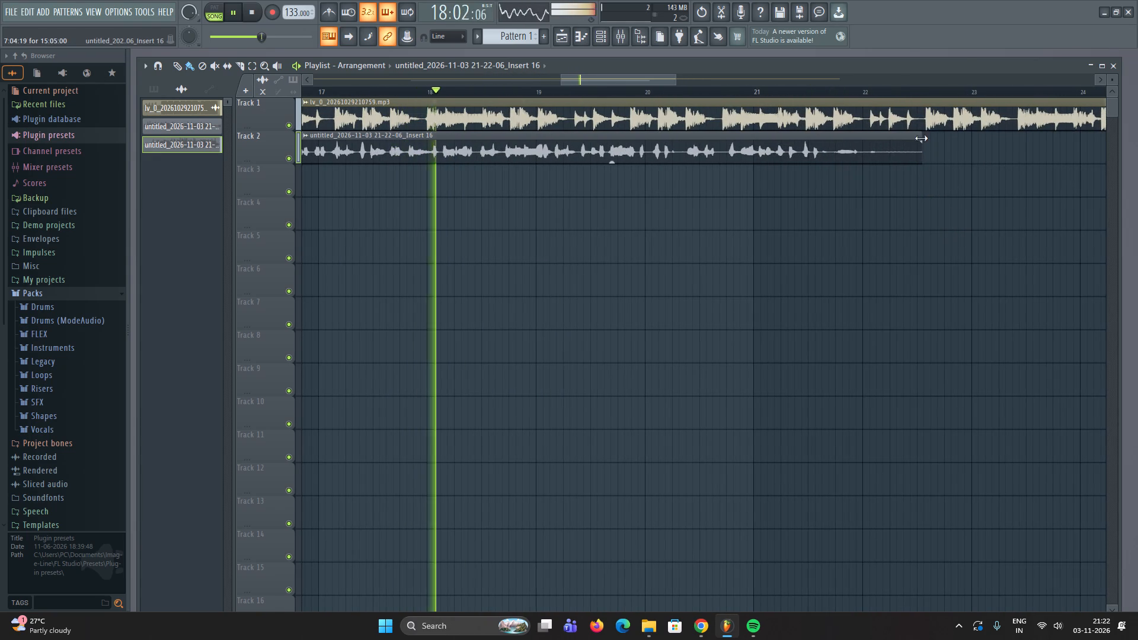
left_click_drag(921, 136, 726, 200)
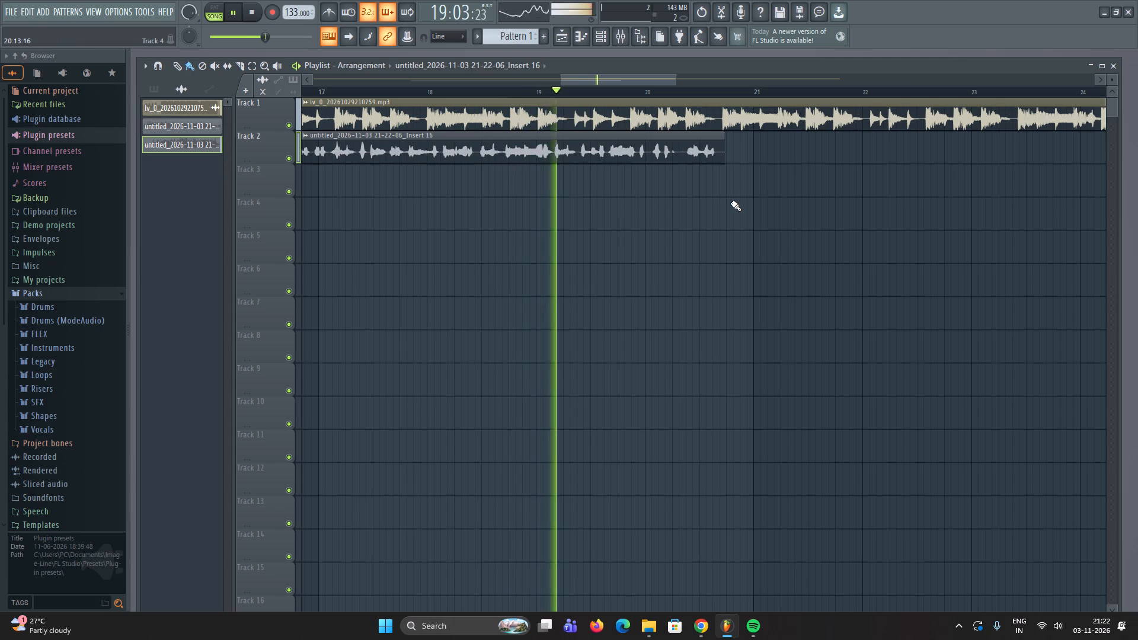
Check the trimmed end of the Track 2 clip, auditioning from bar 19, and move the song position to bar 18.
scroll(699, 207, "up", 8, "ctrl")
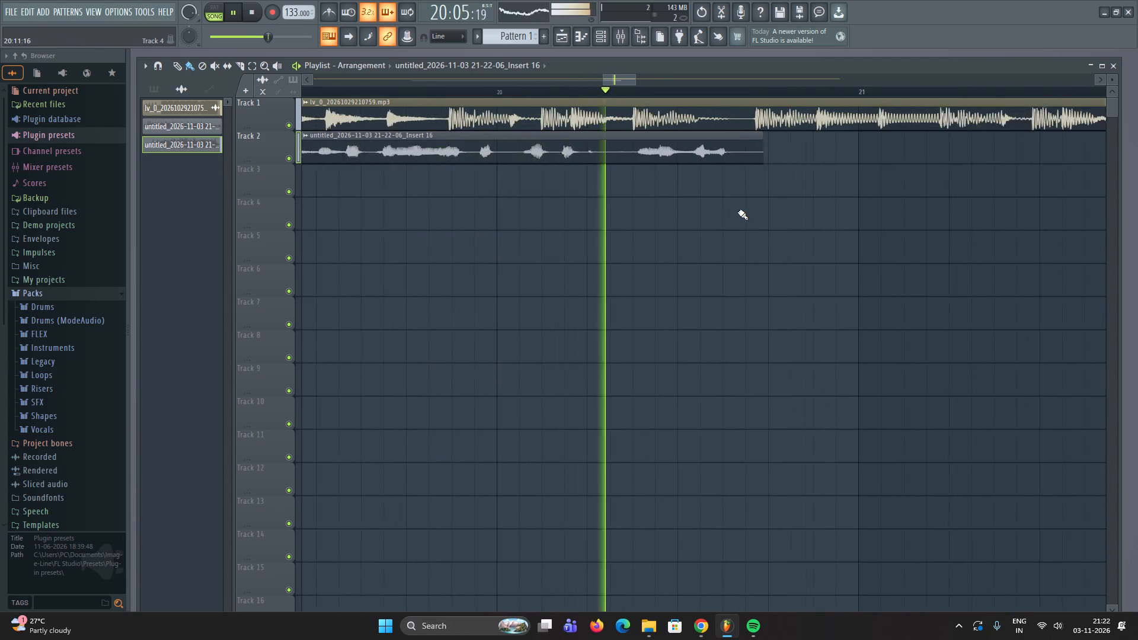
scroll(738, 212, "up", 1, "ctrl")
scroll(752, 226, "down", 7, "ctrl")
key("space")
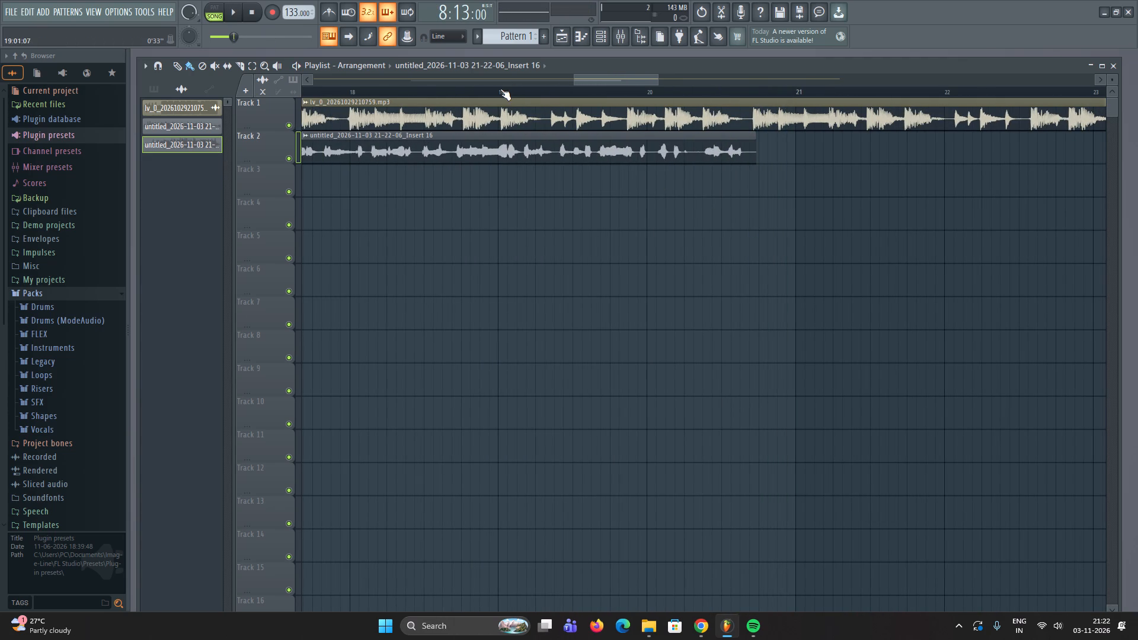
left_click(499, 90)
key("space")
key("space")
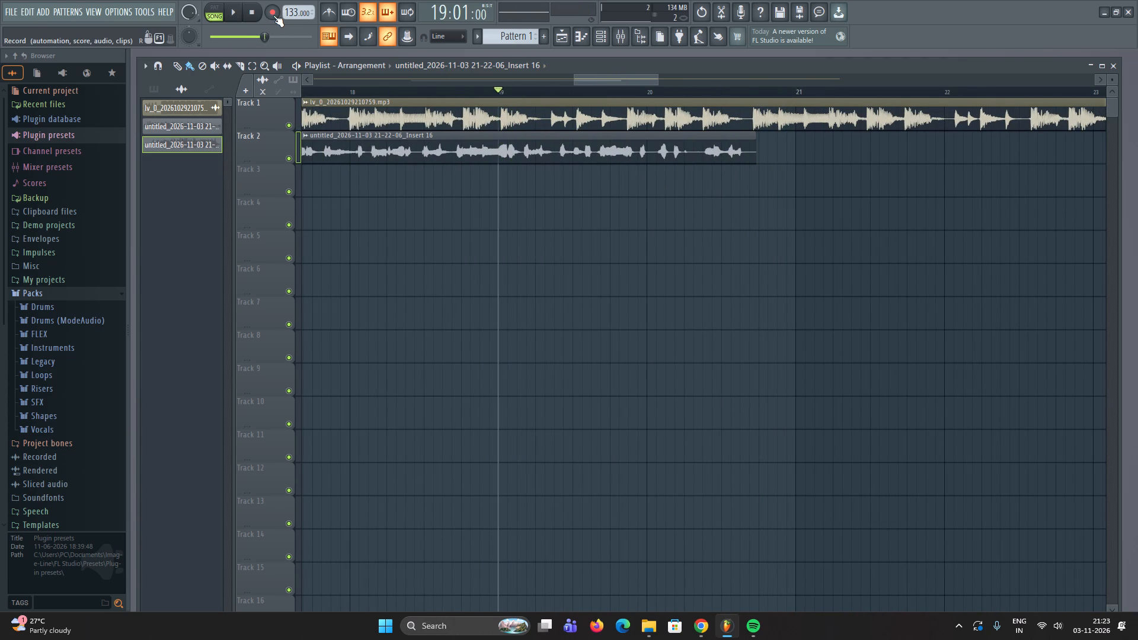
scroll(769, 193, "down", 8, "ctrl")
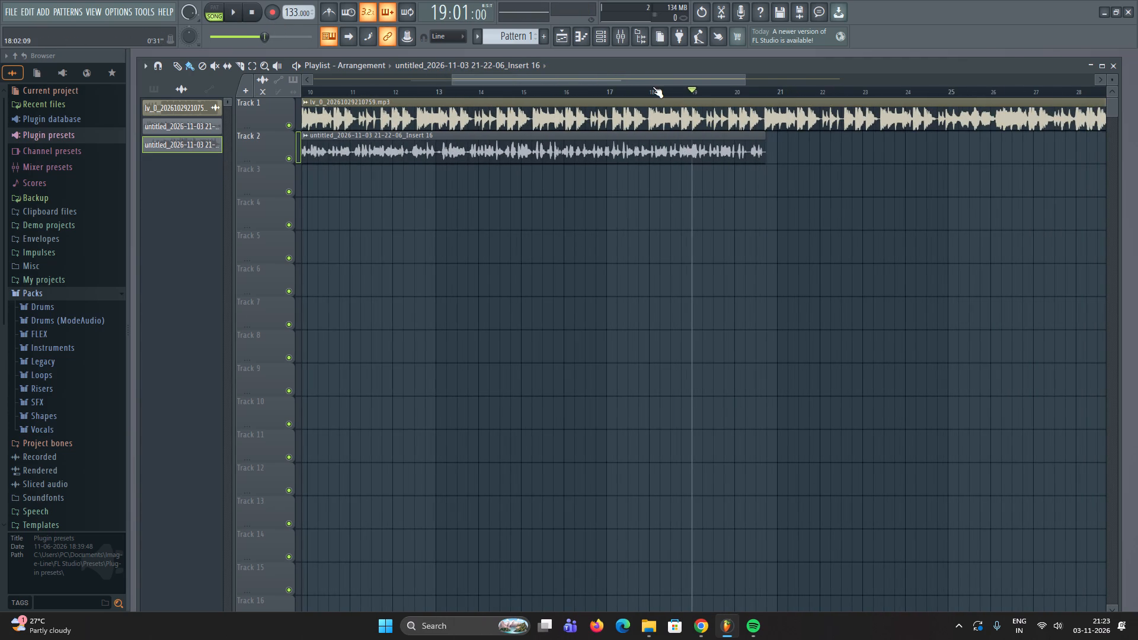
left_click(647, 95)
Examine the Track 2 take's waveform against the song on Track 1 and inspect its audio clip settings.
scroll(727, 143, "down", 4, "ctrl")
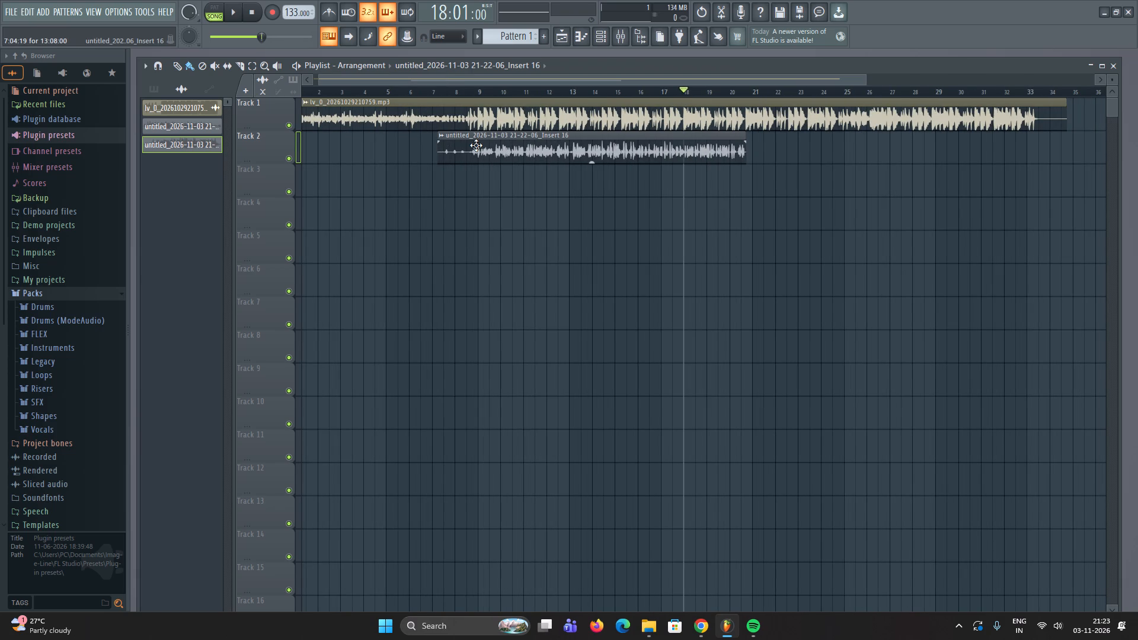
right_click_drag(555, 124, 530, 219, "ctrl")
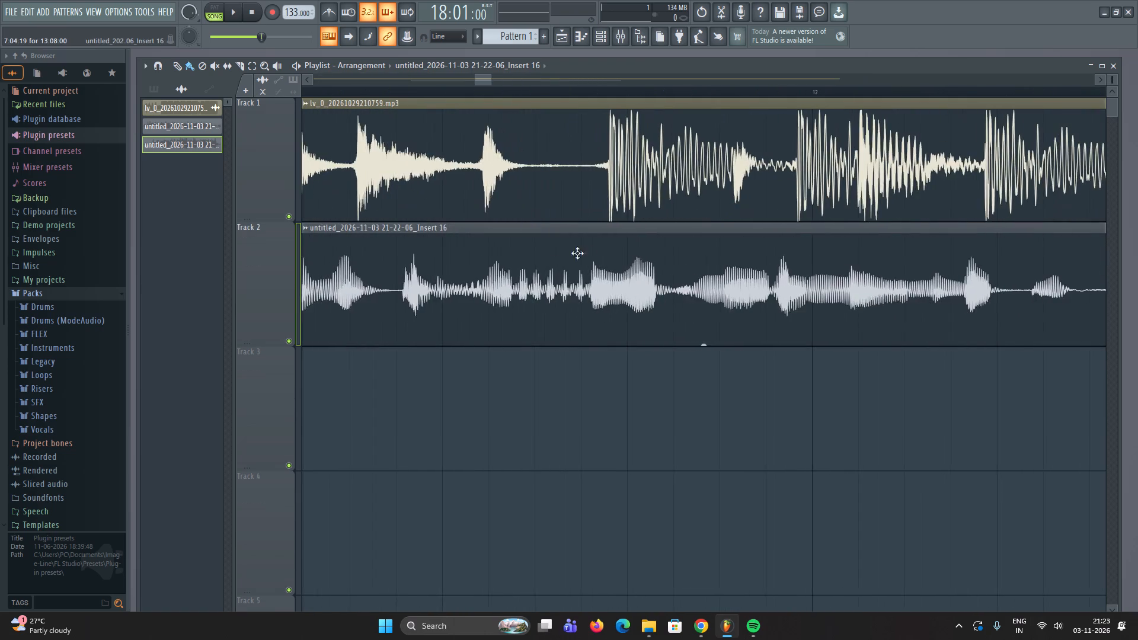
scroll(586, 255, "down", 5, "ctrl")
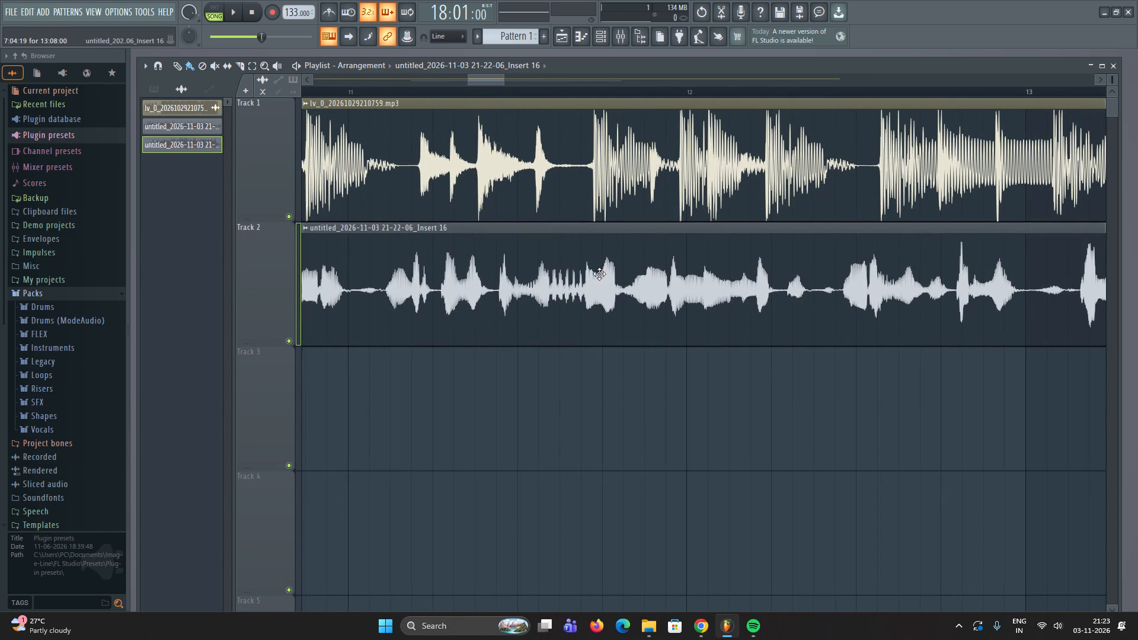
scroll(599, 274, "down", 9, "ctrl")
scroll(692, 280, "up", 6, "ctrl")
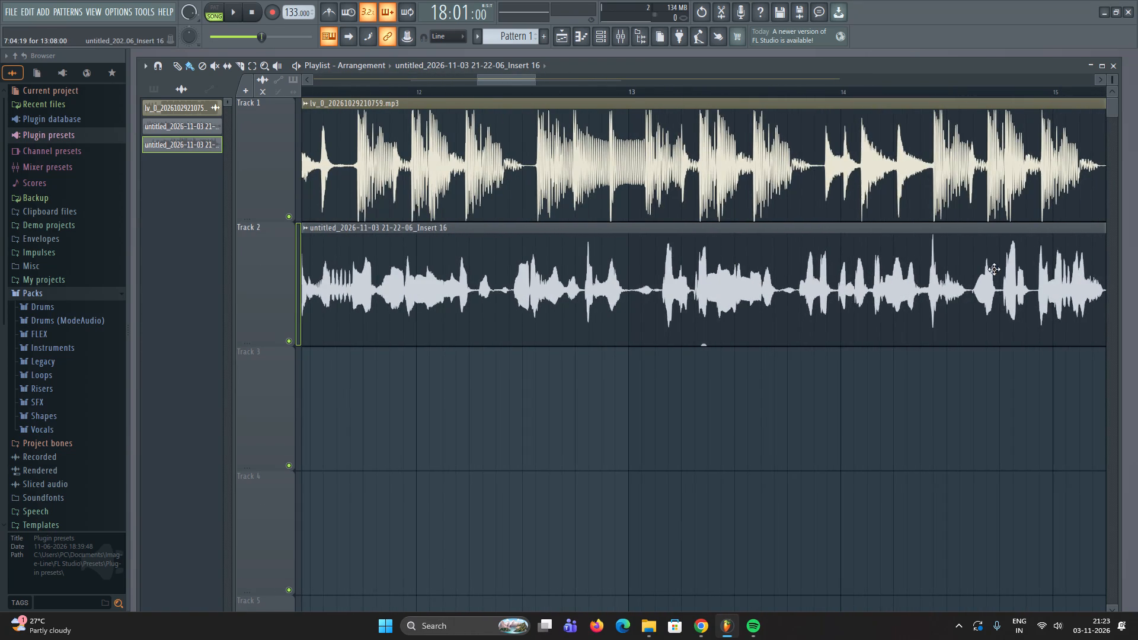
scroll(958, 265, "up", 15, "ctrl")
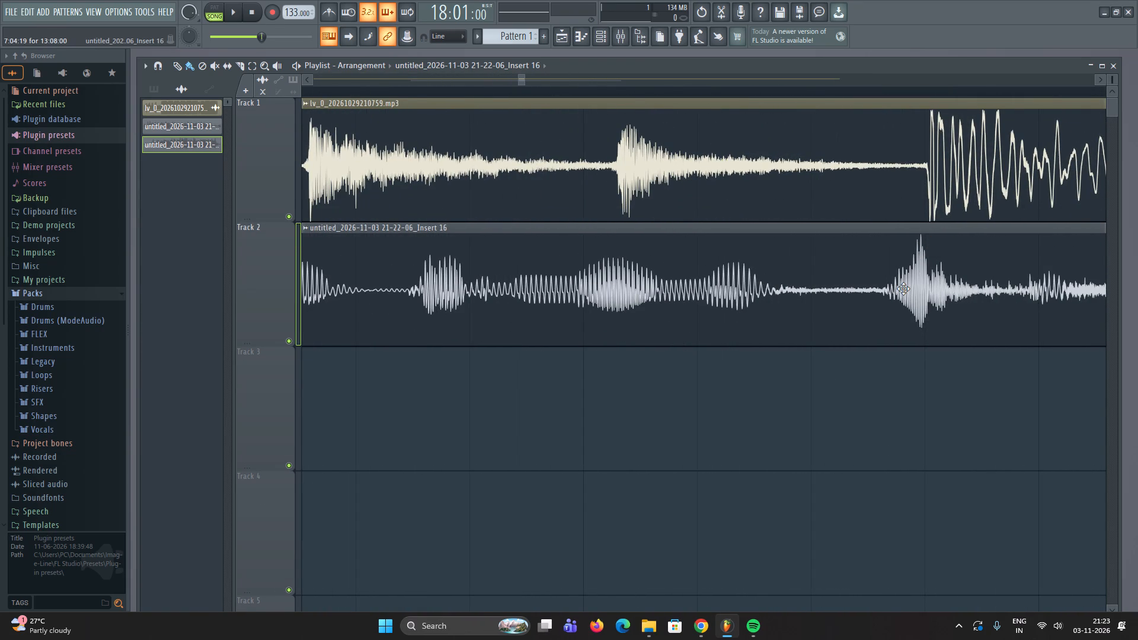
scroll(903, 289, "down", 13, "ctrl")
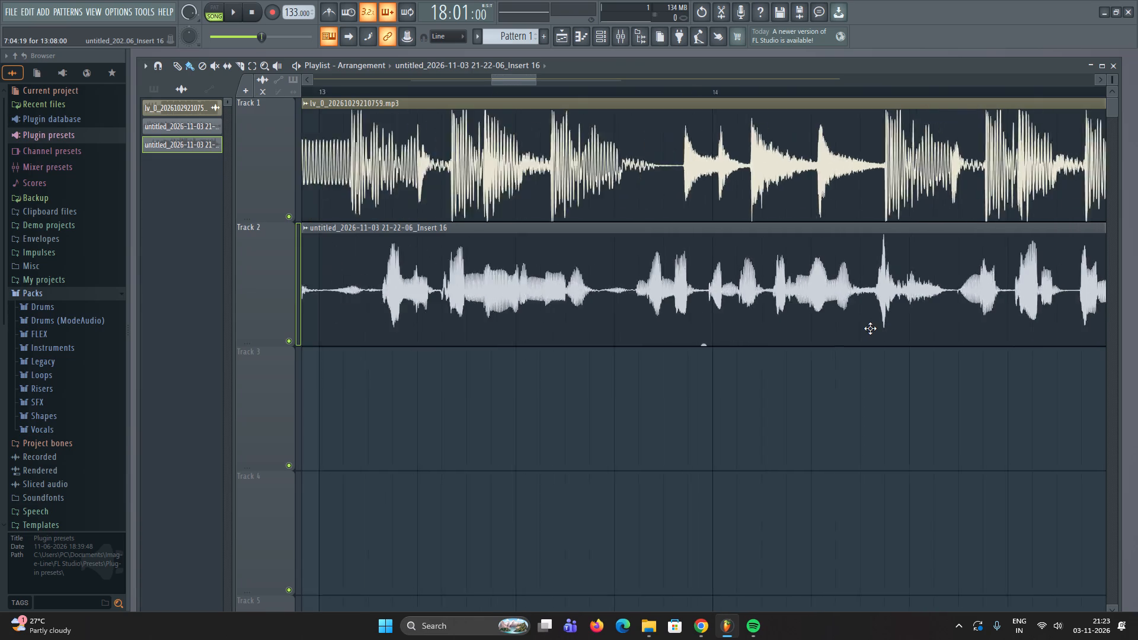
scroll(870, 328, "down", 10, "ctrl")
scroll(680, 289, "down", 3, "ctrl")
double_click(679, 288)
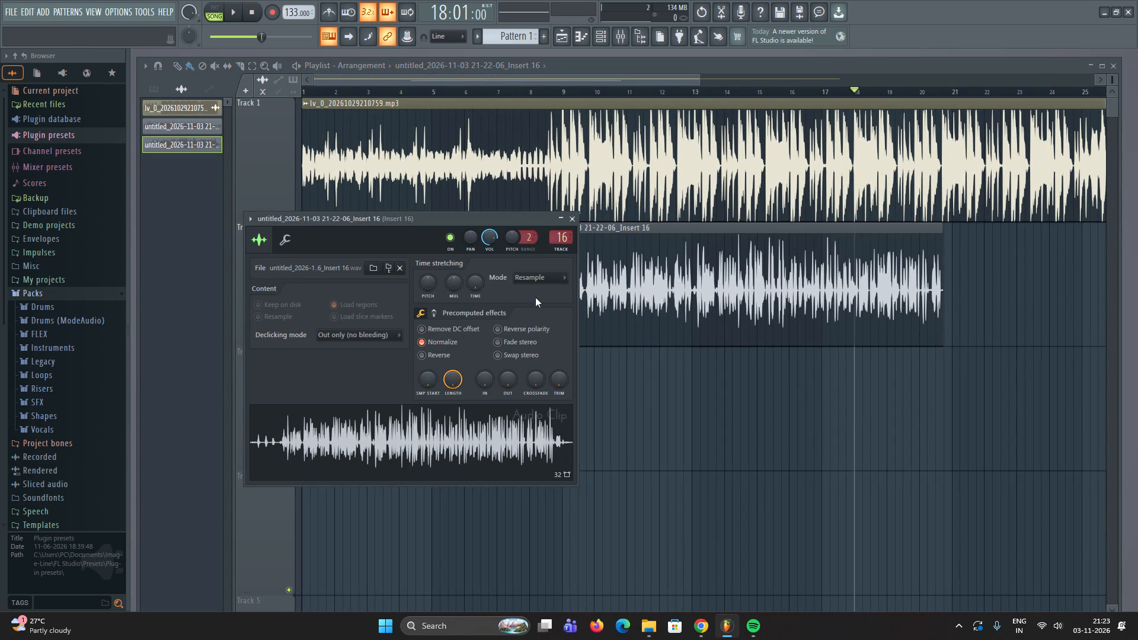
left_click(570, 219)
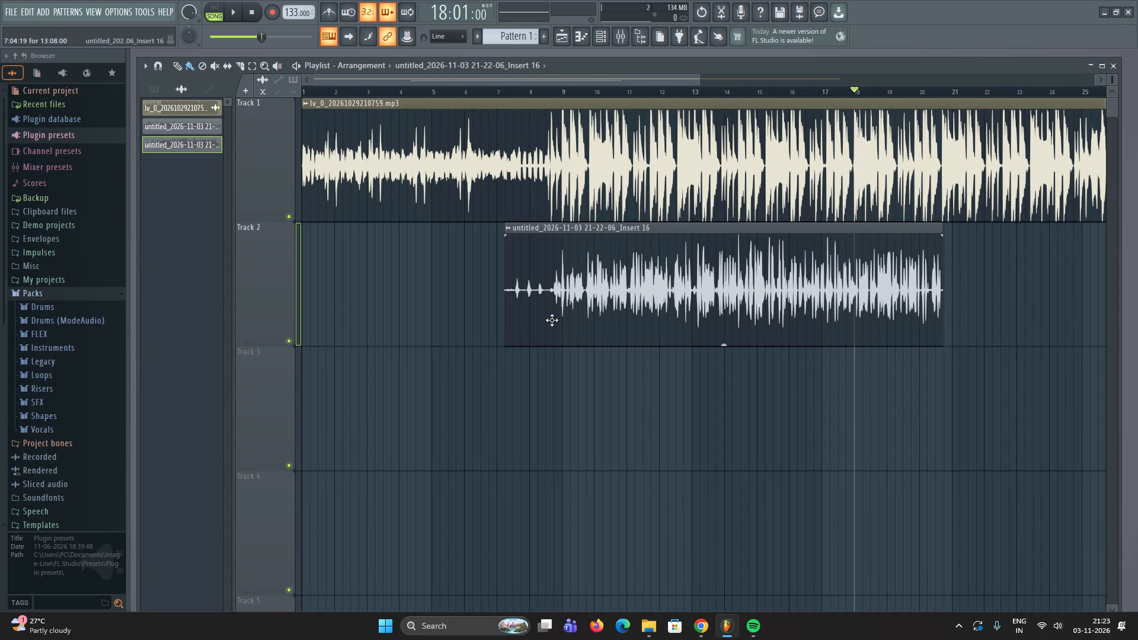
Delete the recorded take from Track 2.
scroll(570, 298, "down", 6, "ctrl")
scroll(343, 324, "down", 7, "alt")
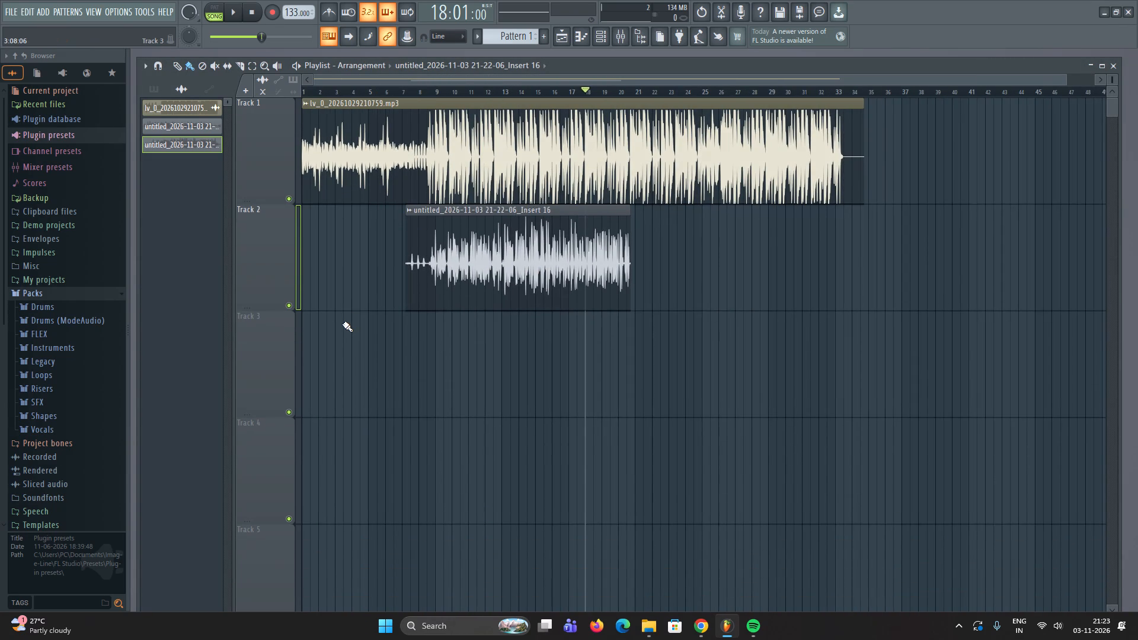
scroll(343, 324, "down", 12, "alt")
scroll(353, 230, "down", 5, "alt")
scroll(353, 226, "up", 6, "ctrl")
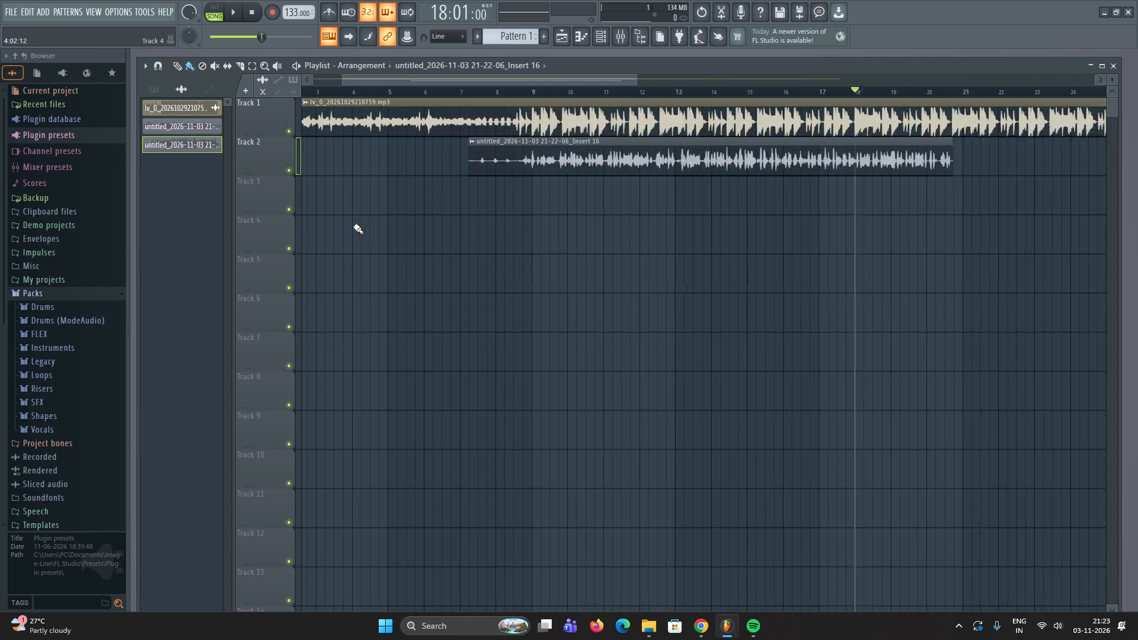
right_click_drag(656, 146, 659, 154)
Start playback at 5:13 and record a new audio take onto Track 2 from about bar 6 to bar 9.
scroll(667, 164, "down", 5, "ctrl")
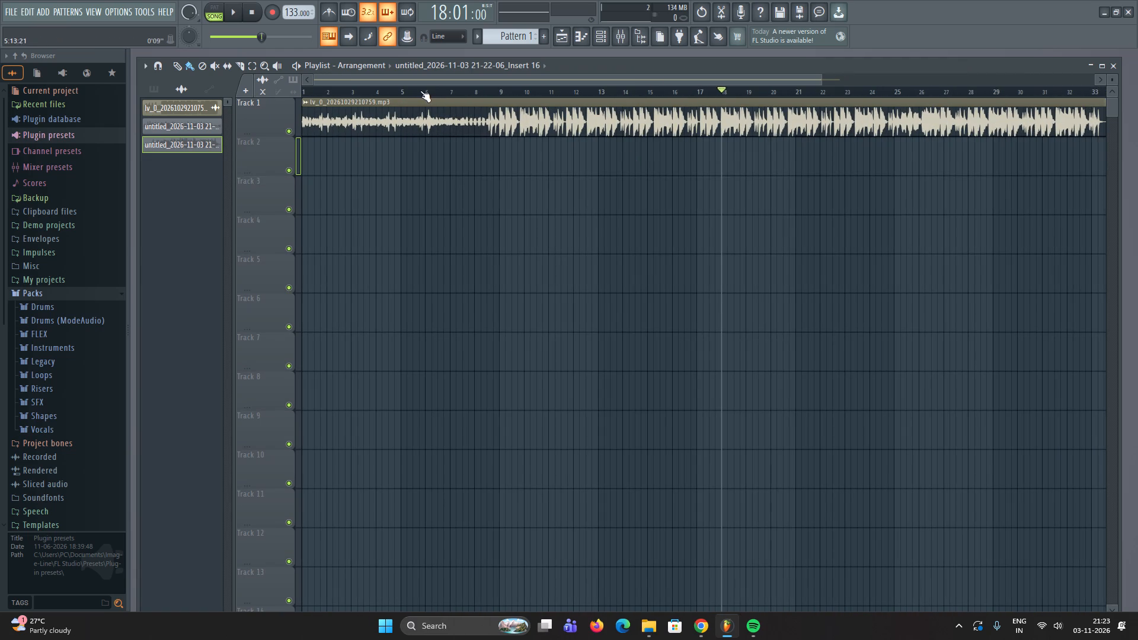
left_click(421, 91)
key("space")
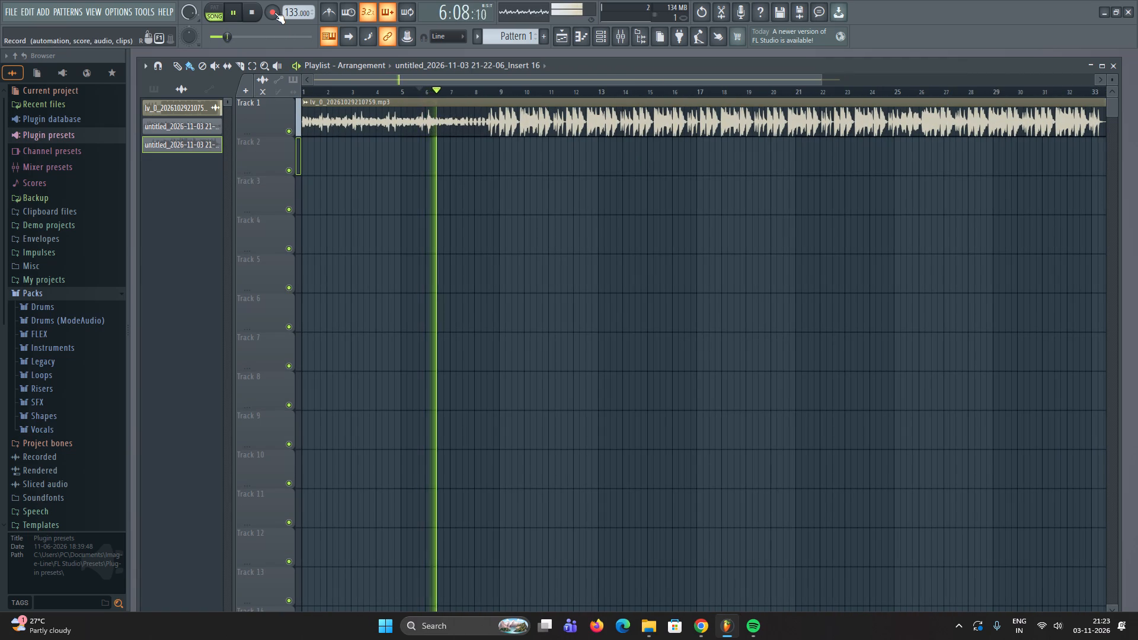
left_click(274, 12)
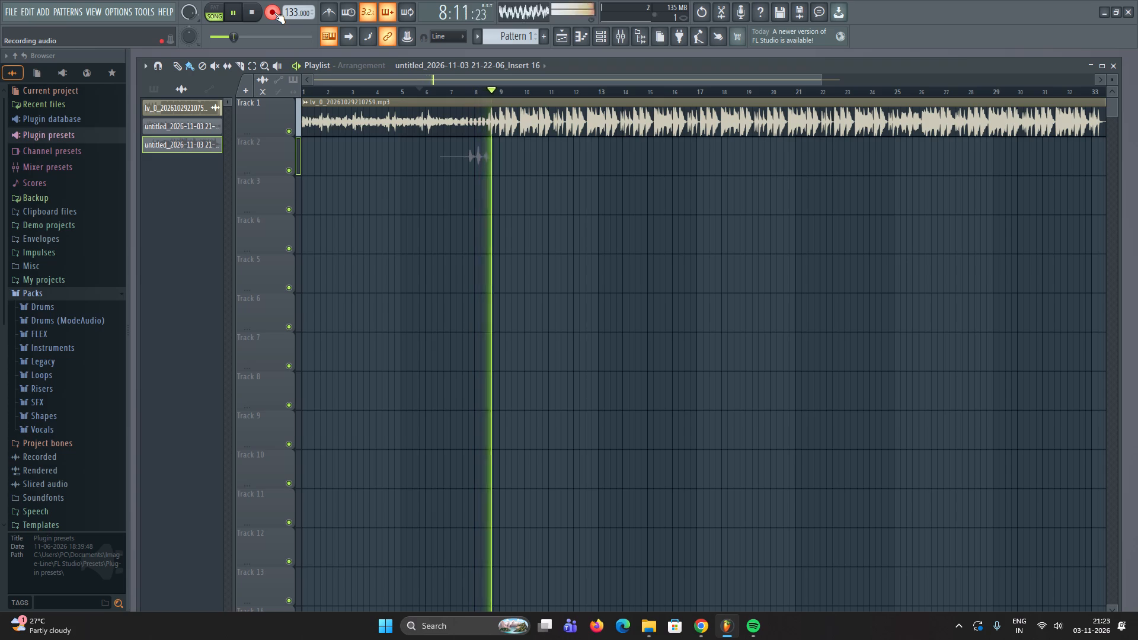
key("space")
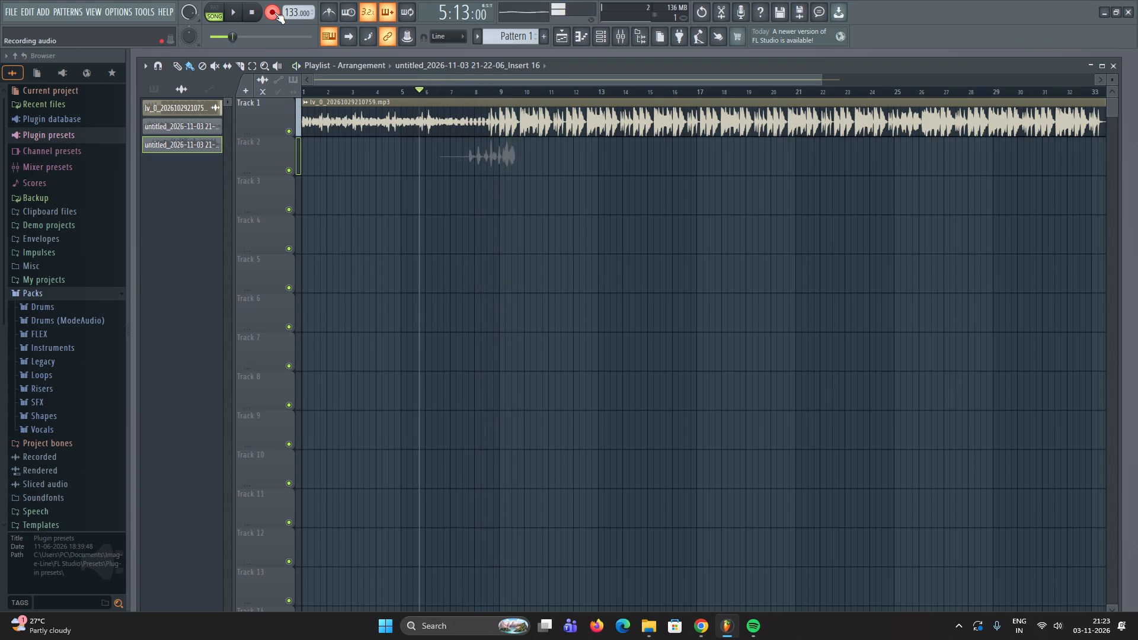
Delete the short recorded take from Track 2.
right_click(484, 157)
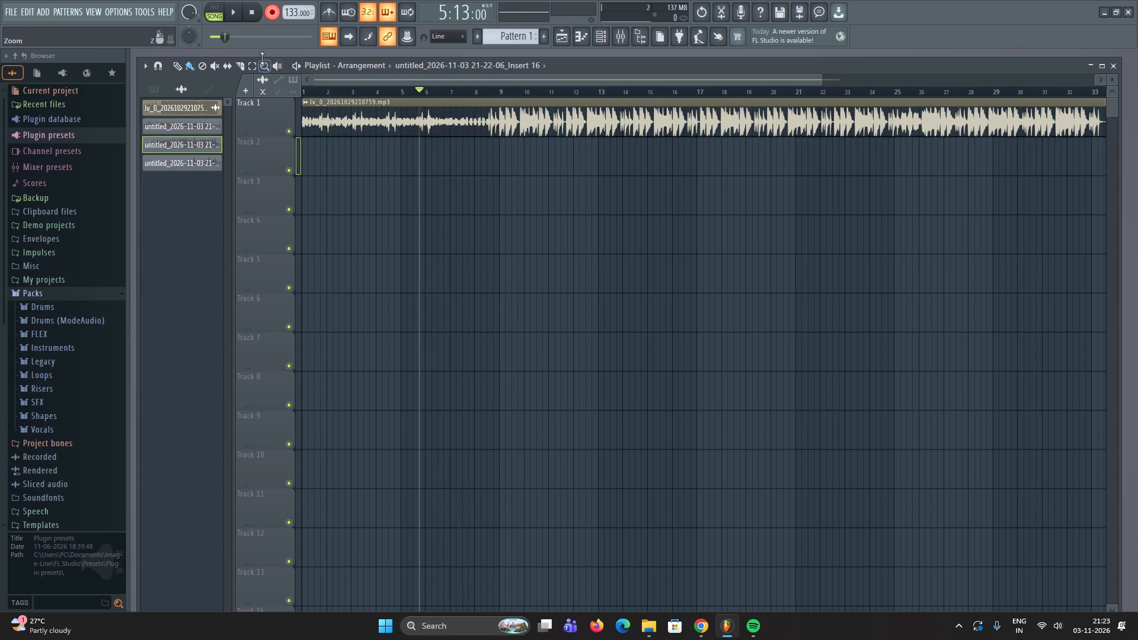
Start playback at 5:13 and record a new audio take onto Track 2 from about bar 6 to bar 15.
left_click(271, 13)
key("space")
left_click(271, 12)
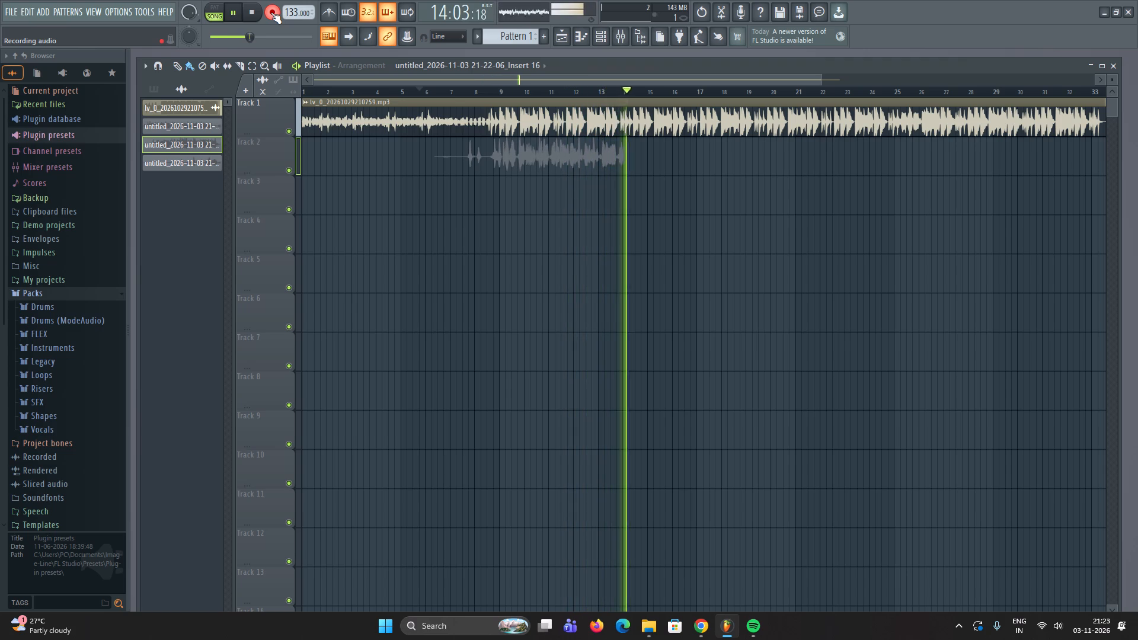
key("space")
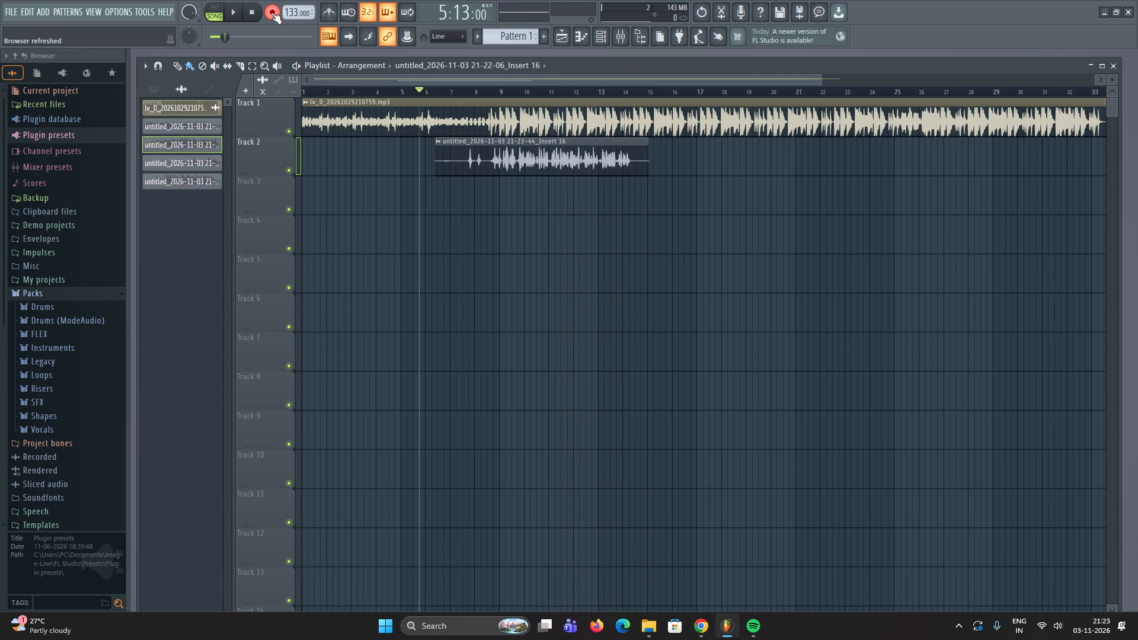
left_click(271, 12)
Audition the new Track 2 take from about bar 8, checking its waveform against the song on Track 1.
left_click(482, 89)
key("space")
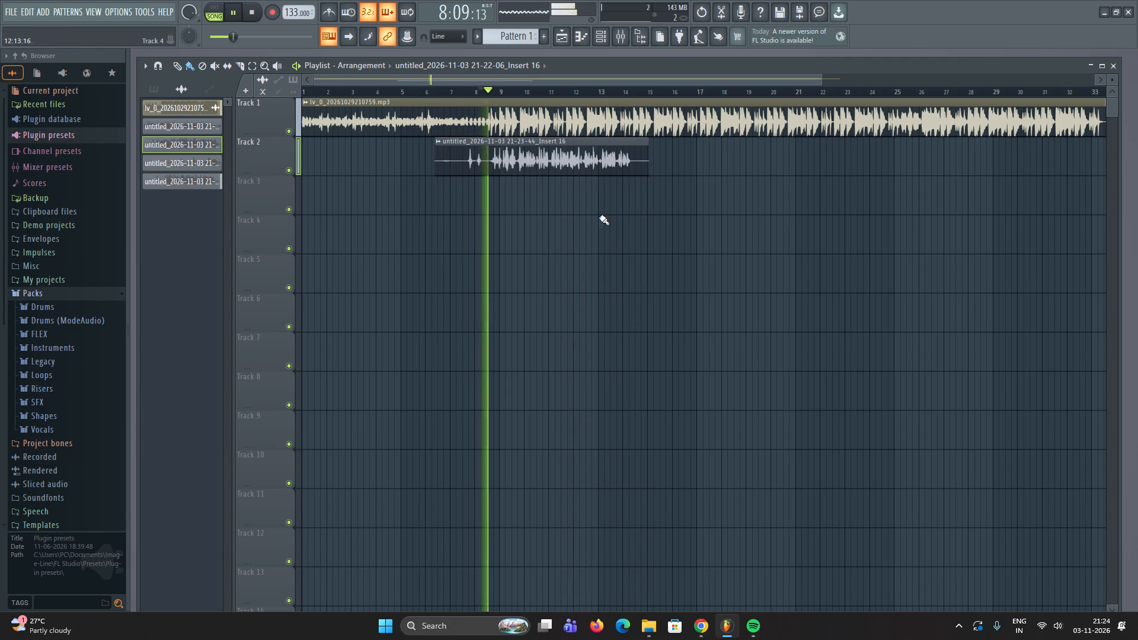
scroll(617, 197, "up", 5, "ctrl")
scroll(360, 194, "up", 9, "ctrl")
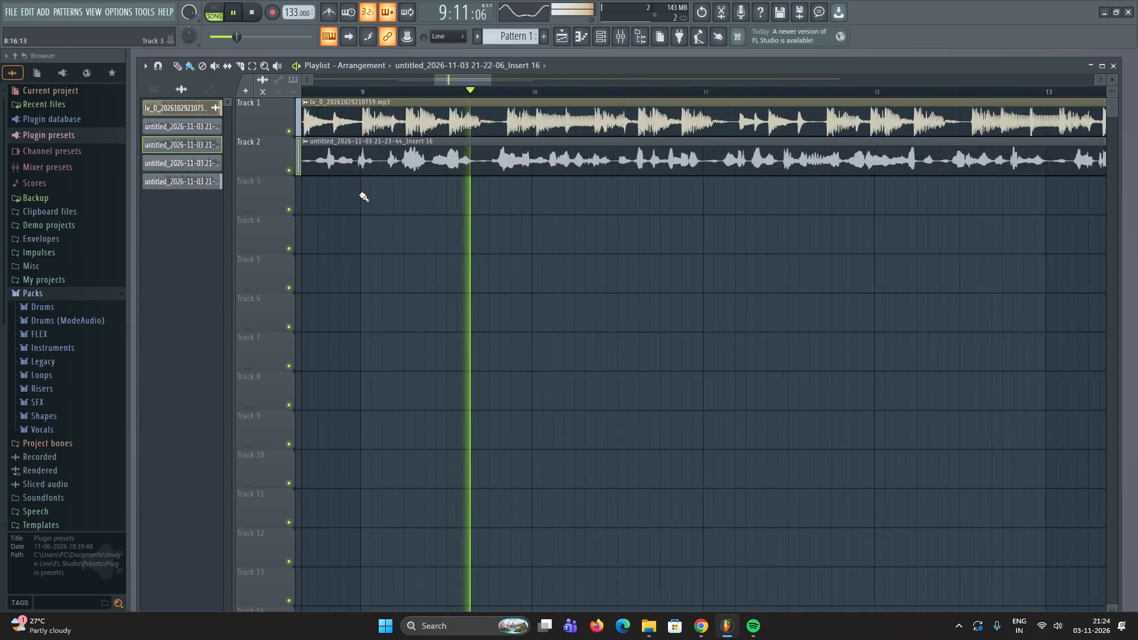
scroll(359, 194, "down", 8, "ctrl")
scroll(570, 222, "up", 5, "ctrl")
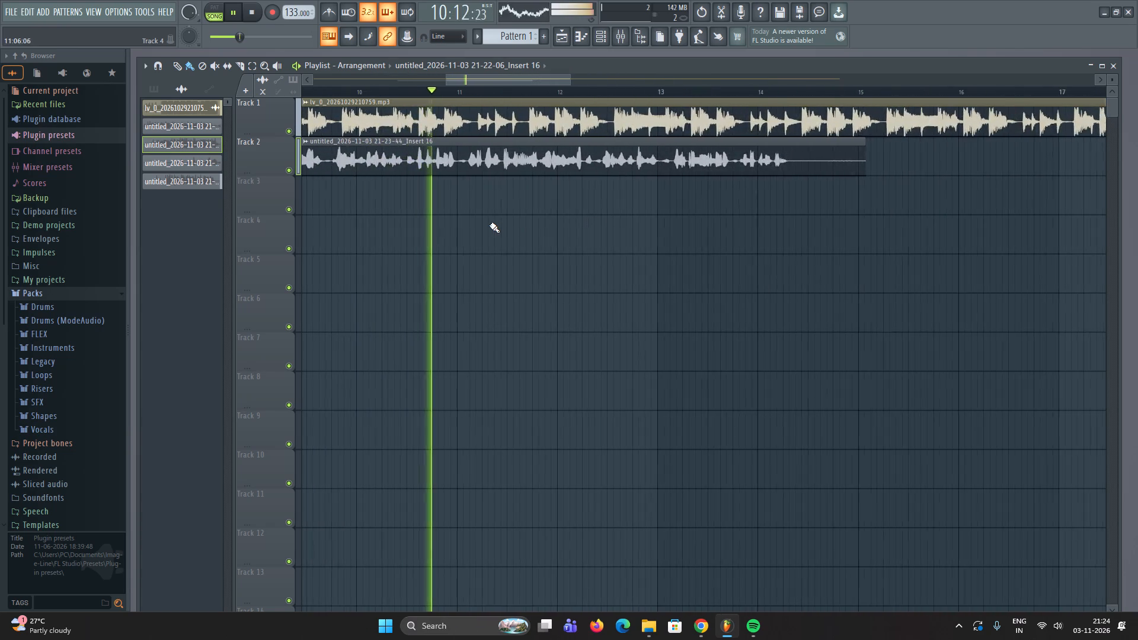
scroll(490, 225, "up", 4, "ctrl")
scroll(494, 225, "down", 11, "ctrl")
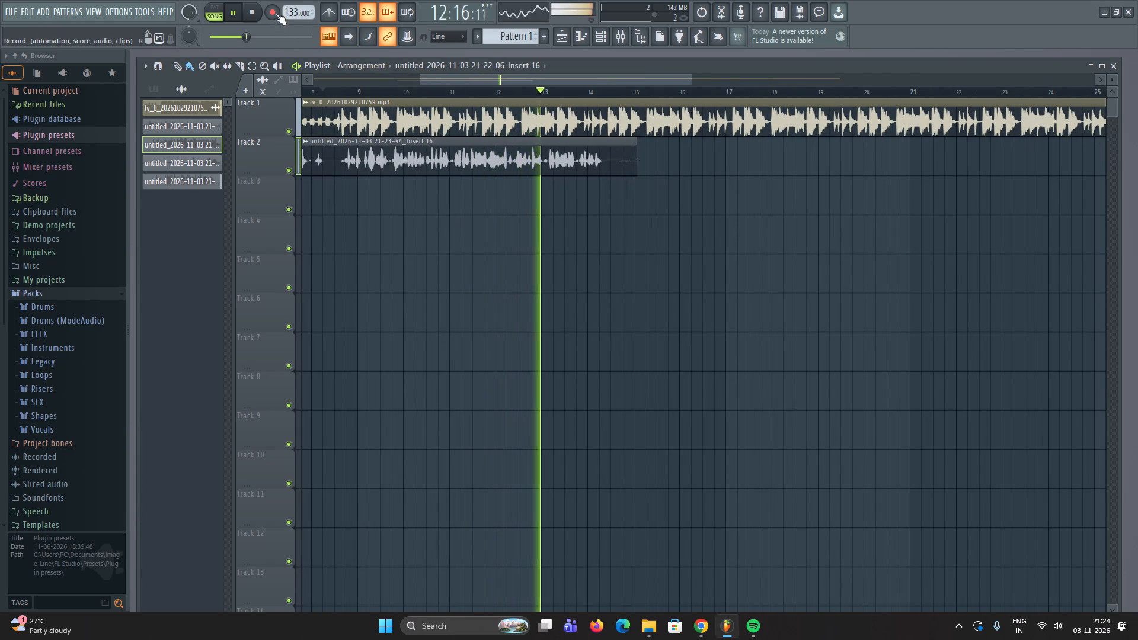
key("space")
Start playback at 12:01 and record the following audio take onto Track 3, from late bar 12 to about bar 22.
left_click(498, 92)
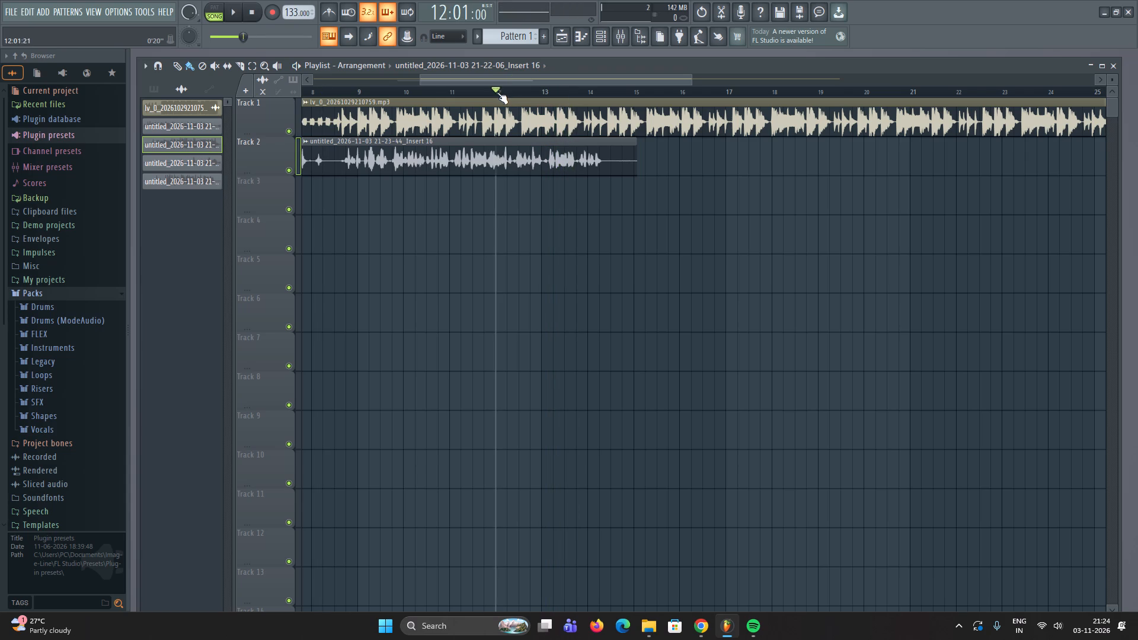
key("space")
left_click(271, 15)
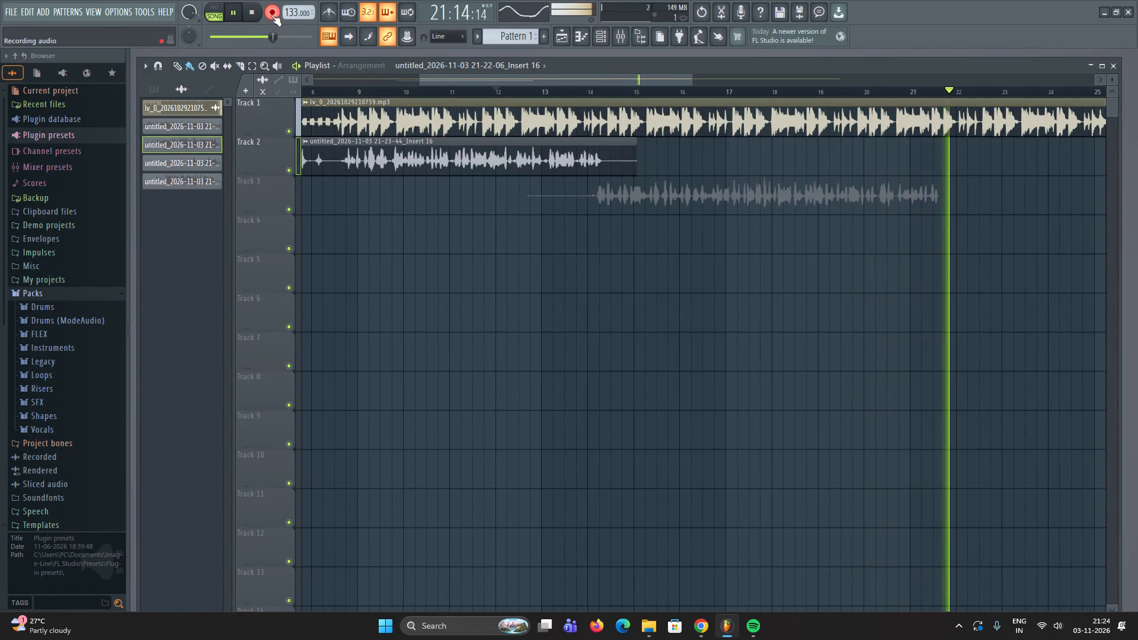
key("space")
left_click(271, 15)
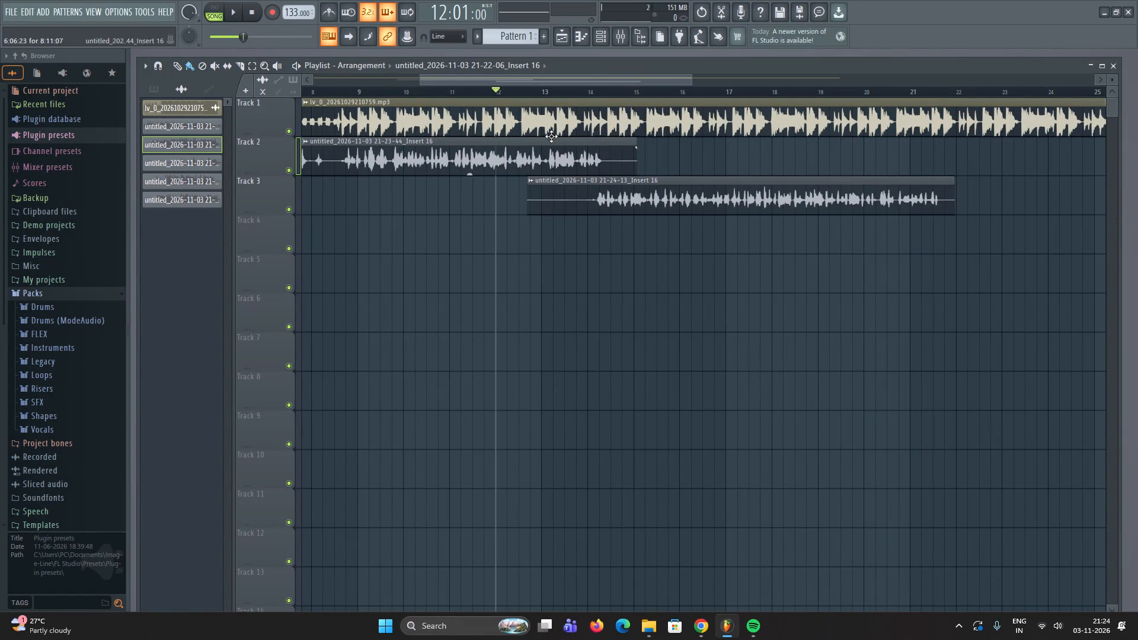
Play the arrangement from bar 14 and normalize the Track 3 take in its audio clip settings.
left_click(590, 90)
key("space")
scroll(874, 232, "up", 5, "ctrl")
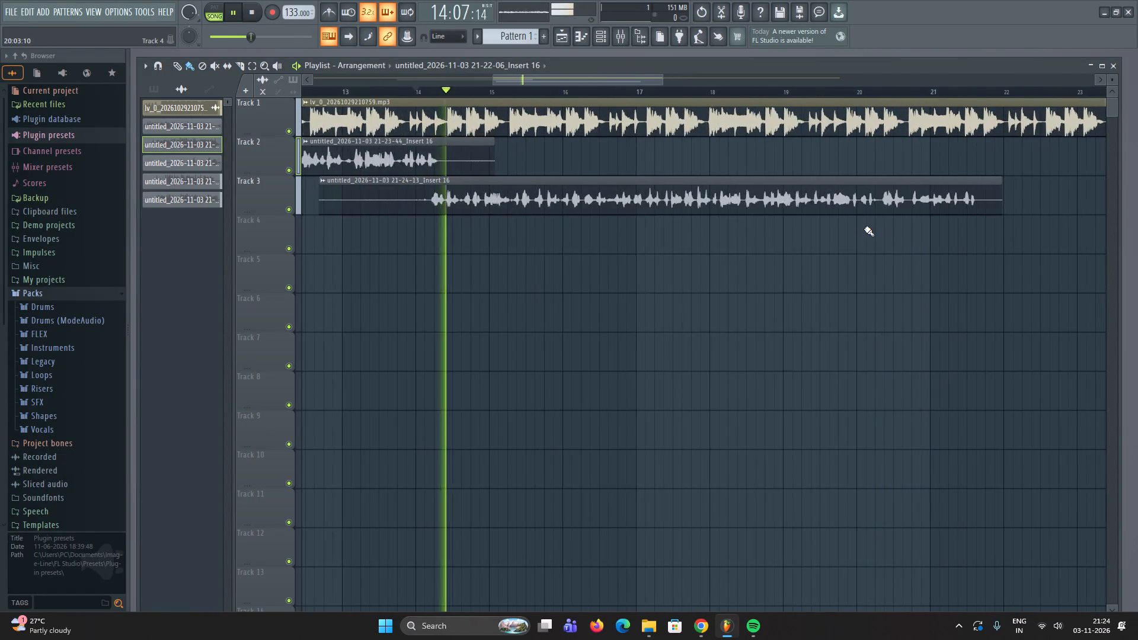
scroll(864, 228, "up", 2, "ctrl")
double_click(849, 203)
left_click(343, 265)
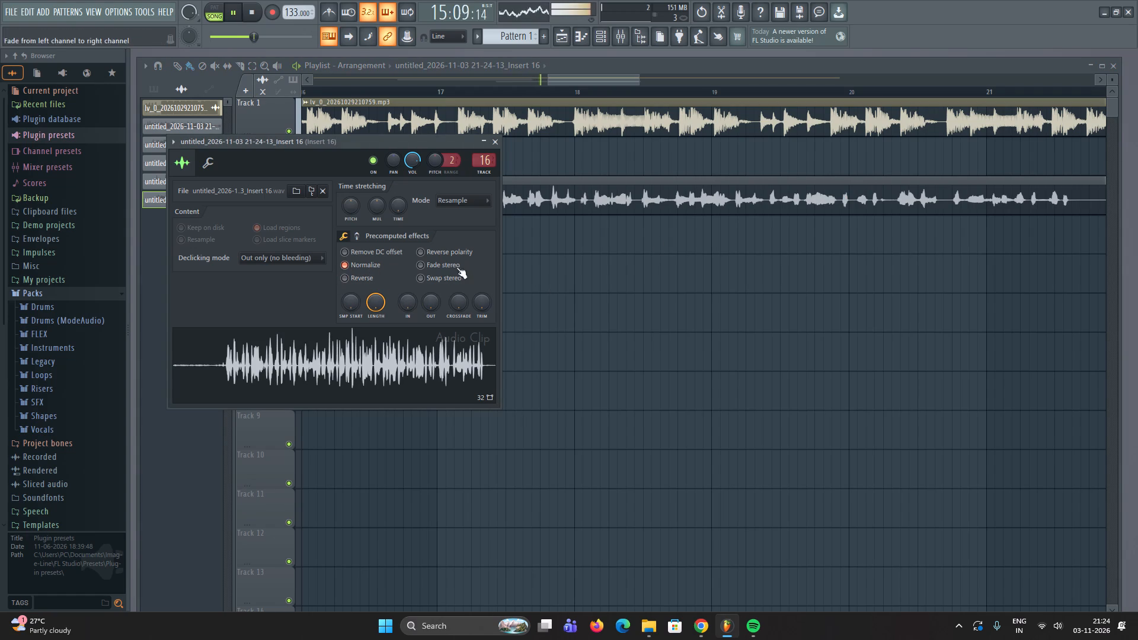
right_click(558, 290)
Audition the normalized Track 3 take to about bar 21, examining its waveform against the song.
scroll(711, 276, "down", 7, "ctrl")
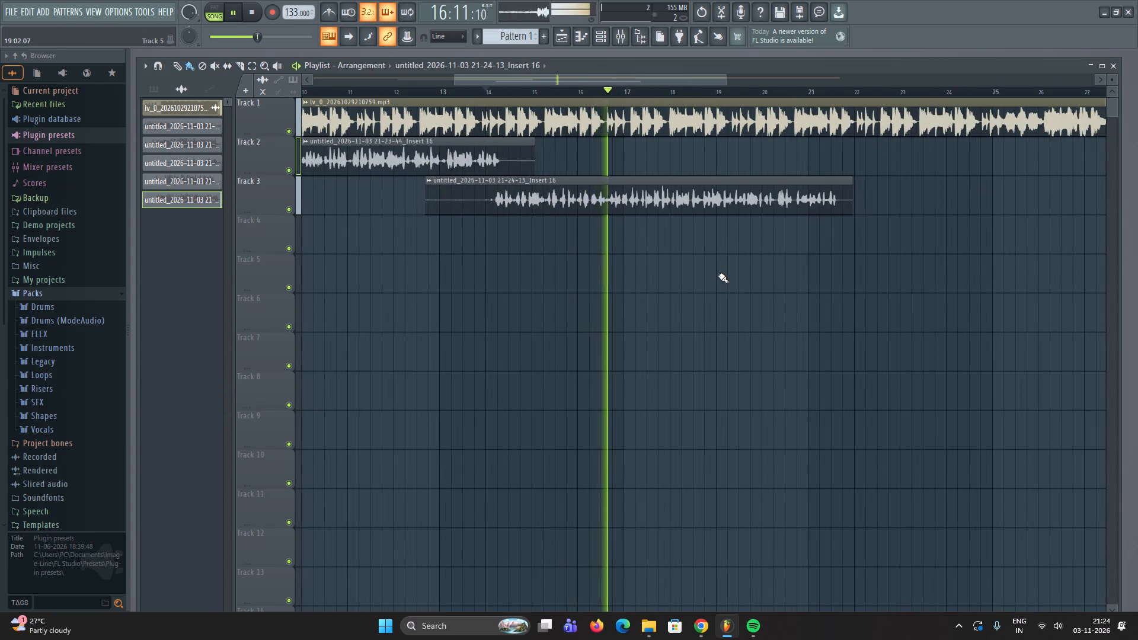
scroll(718, 275, "down", 4, "ctrl")
scroll(718, 275, "up", 15, "ctrl")
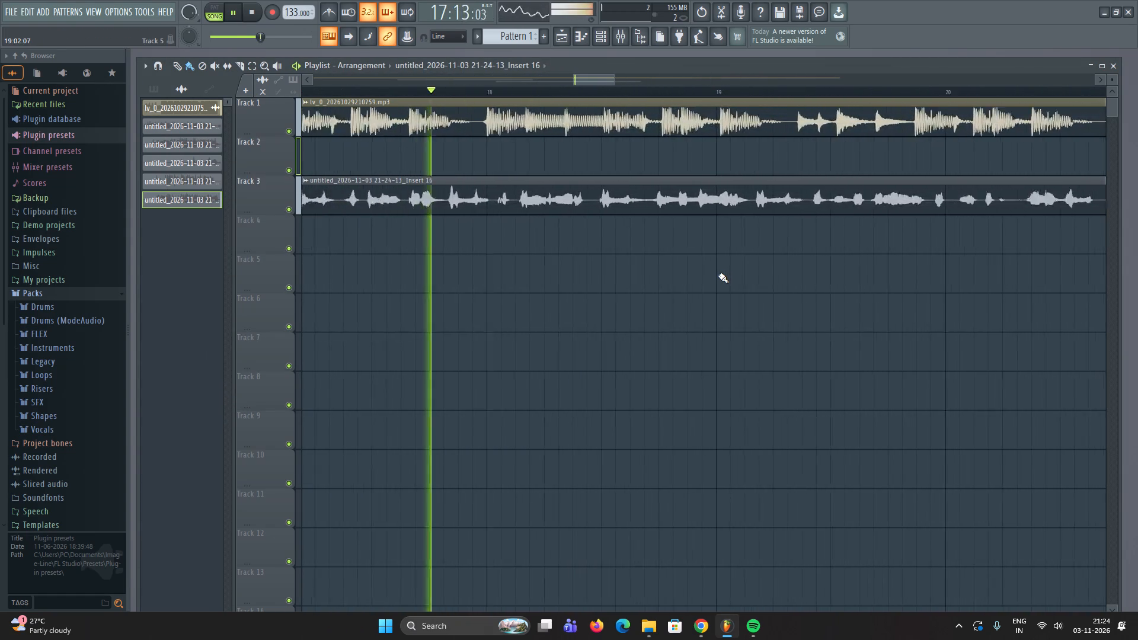
scroll(718, 275, "up", 2, "ctrl")
scroll(718, 275, "down", 15, "ctrl")
scroll(620, 264, "up", 1, "ctrl")
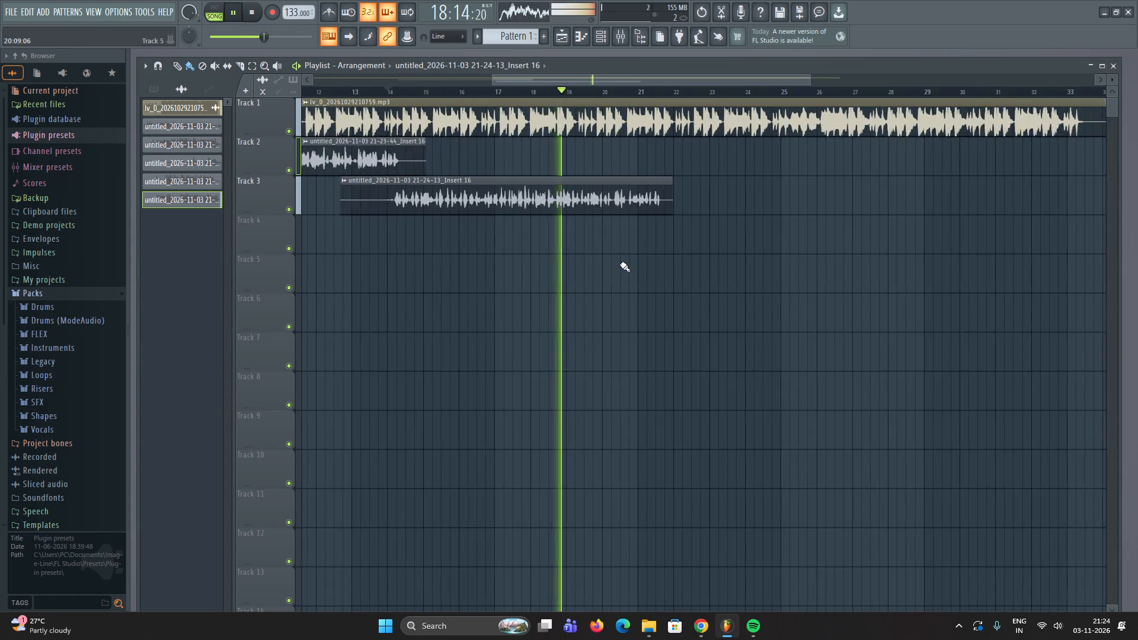
scroll(620, 264, "up", 9, "ctrl")
scroll(535, 254, "down", 4, "ctrl")
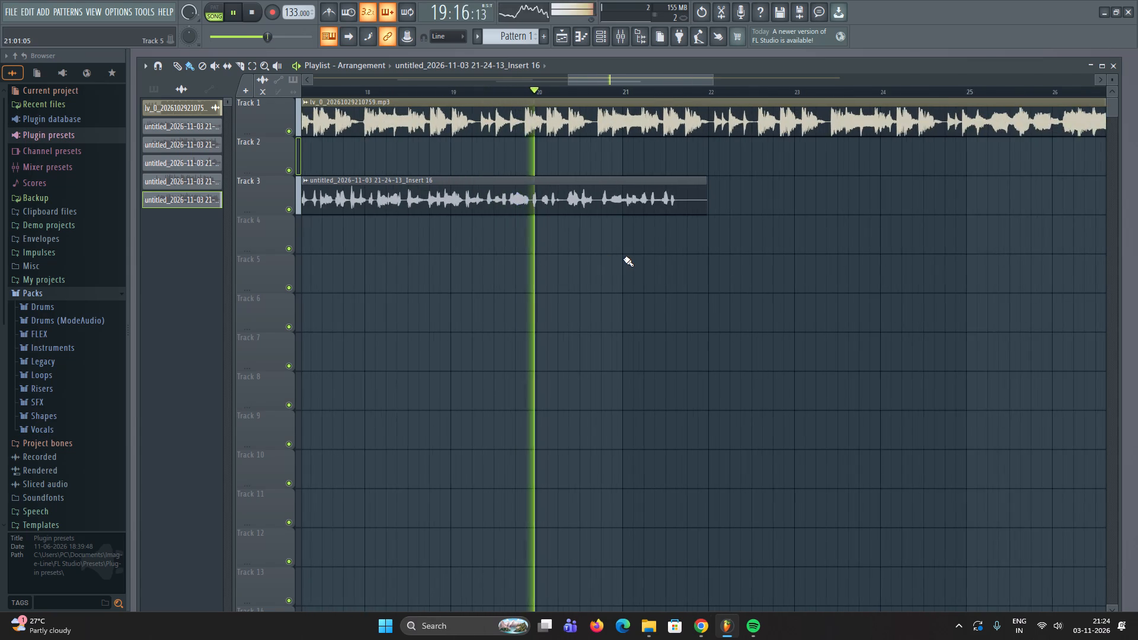
scroll(624, 258, "up", 7, "ctrl")
scroll(621, 260, "down", 4, "ctrl")
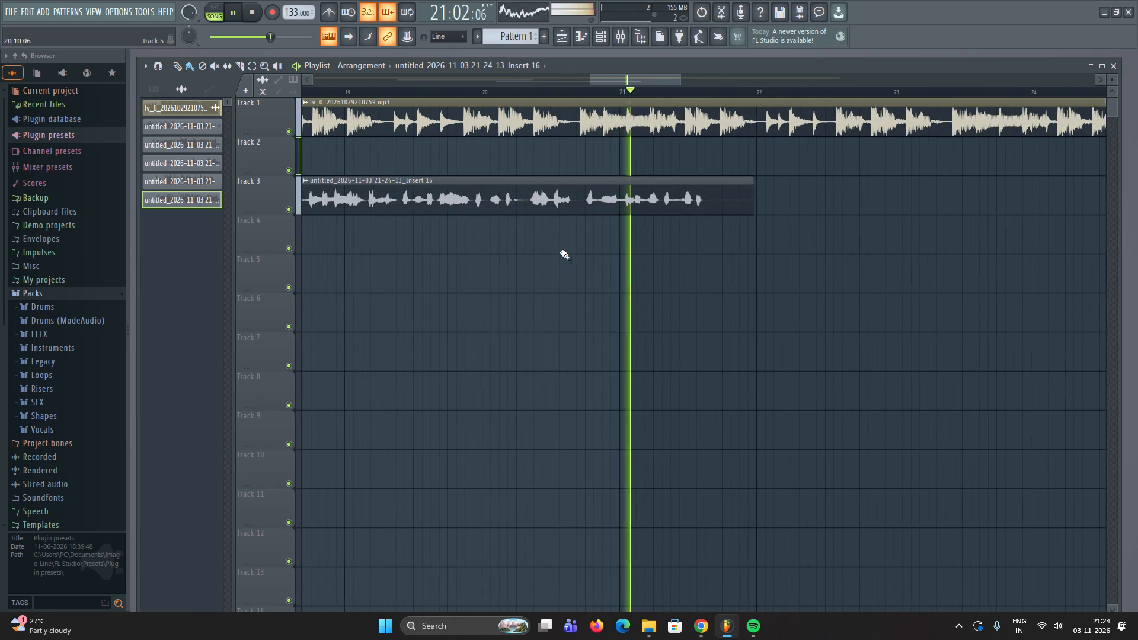
key("space")
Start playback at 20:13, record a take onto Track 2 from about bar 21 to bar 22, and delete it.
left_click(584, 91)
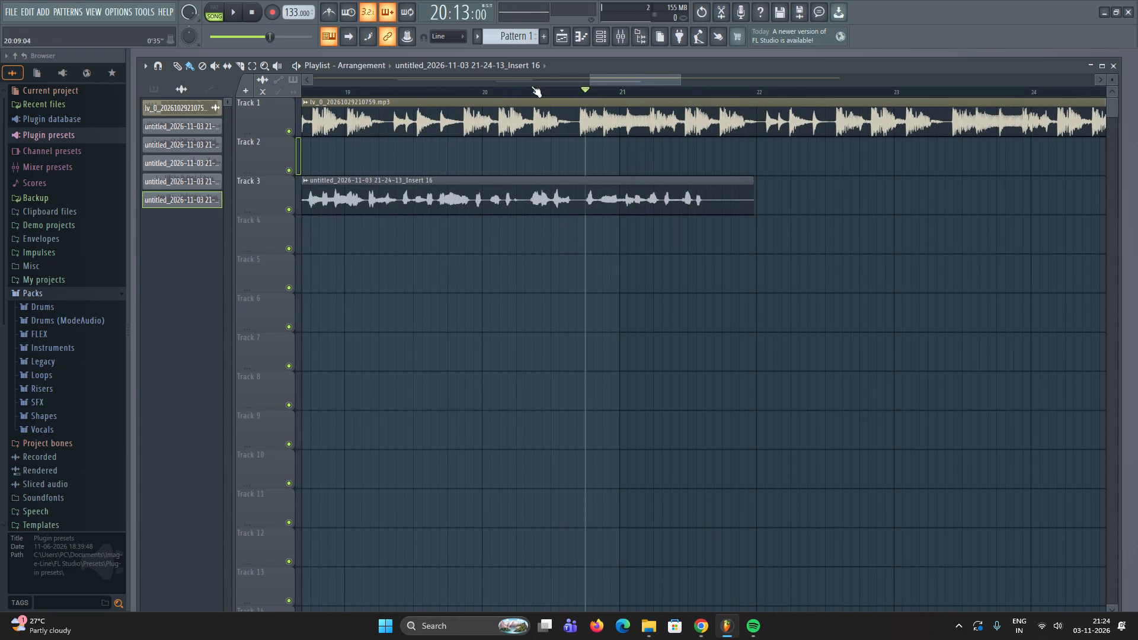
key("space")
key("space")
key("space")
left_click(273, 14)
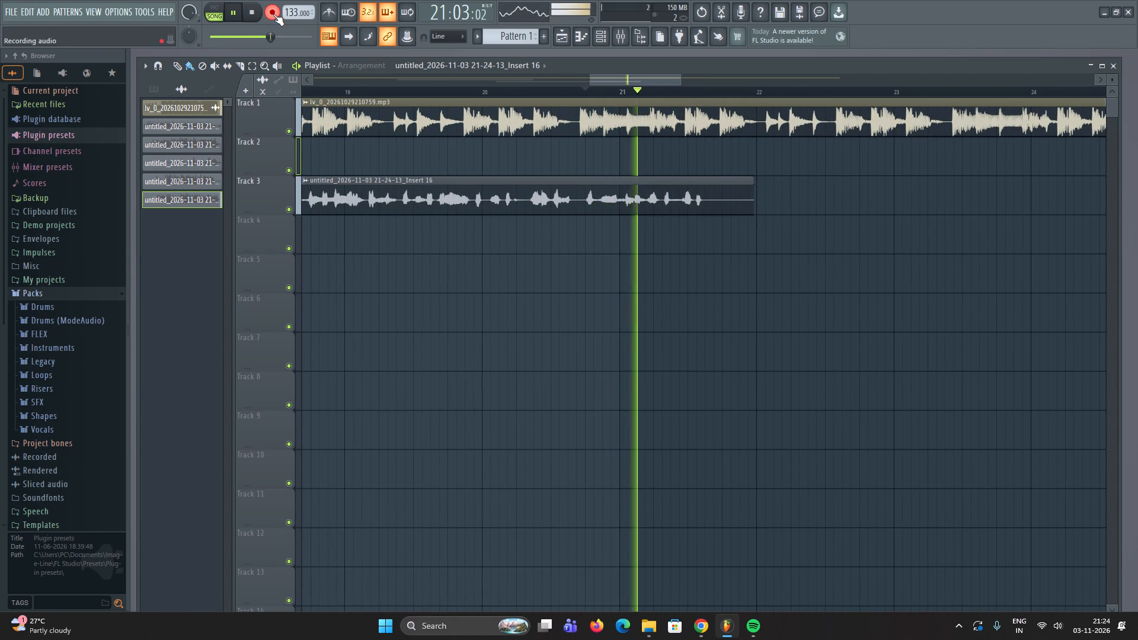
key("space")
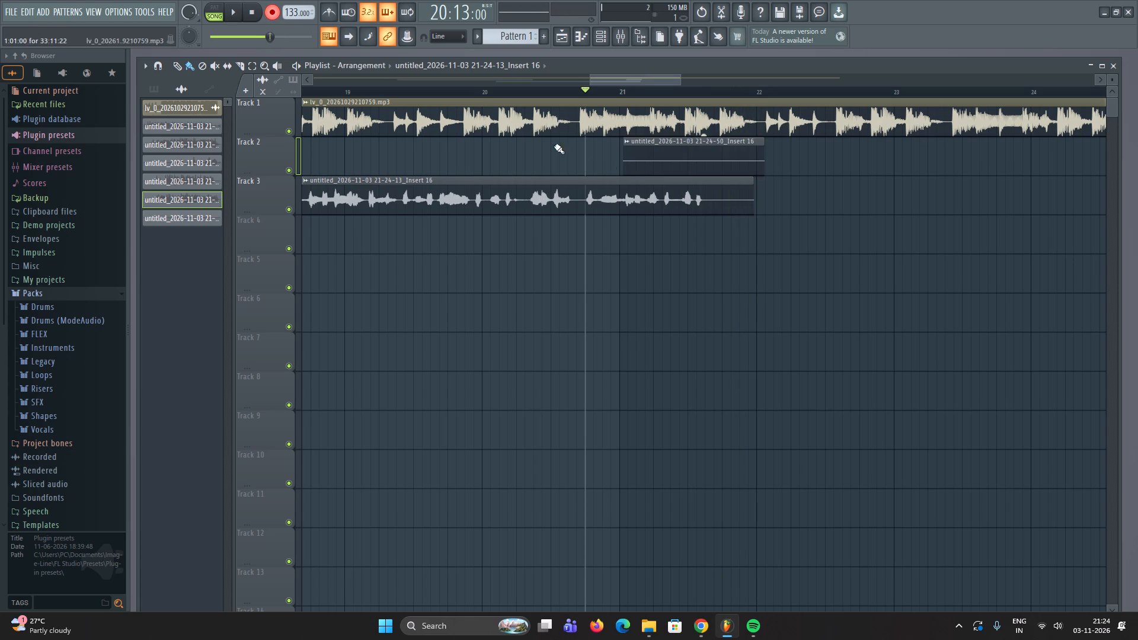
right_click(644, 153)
Move the song position to 20:02.
left_click(489, 89)
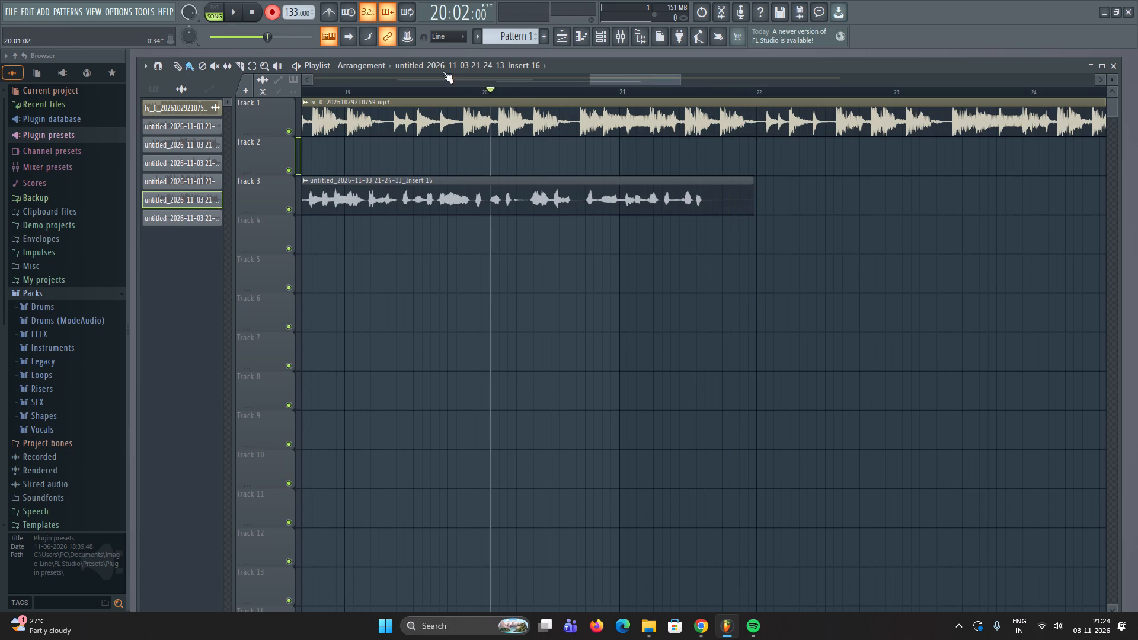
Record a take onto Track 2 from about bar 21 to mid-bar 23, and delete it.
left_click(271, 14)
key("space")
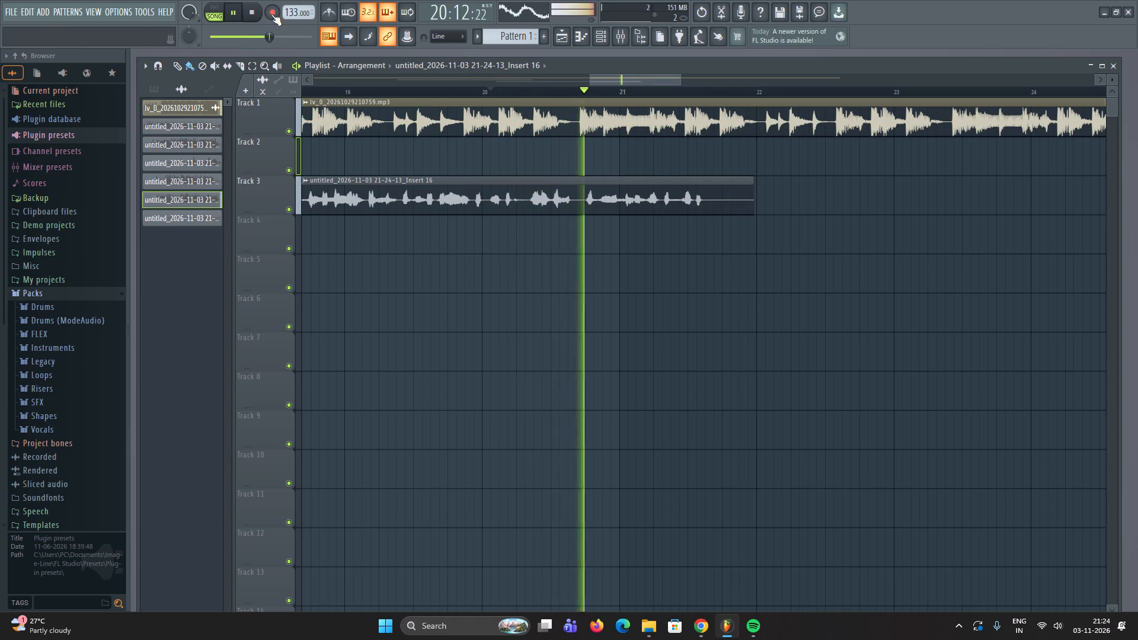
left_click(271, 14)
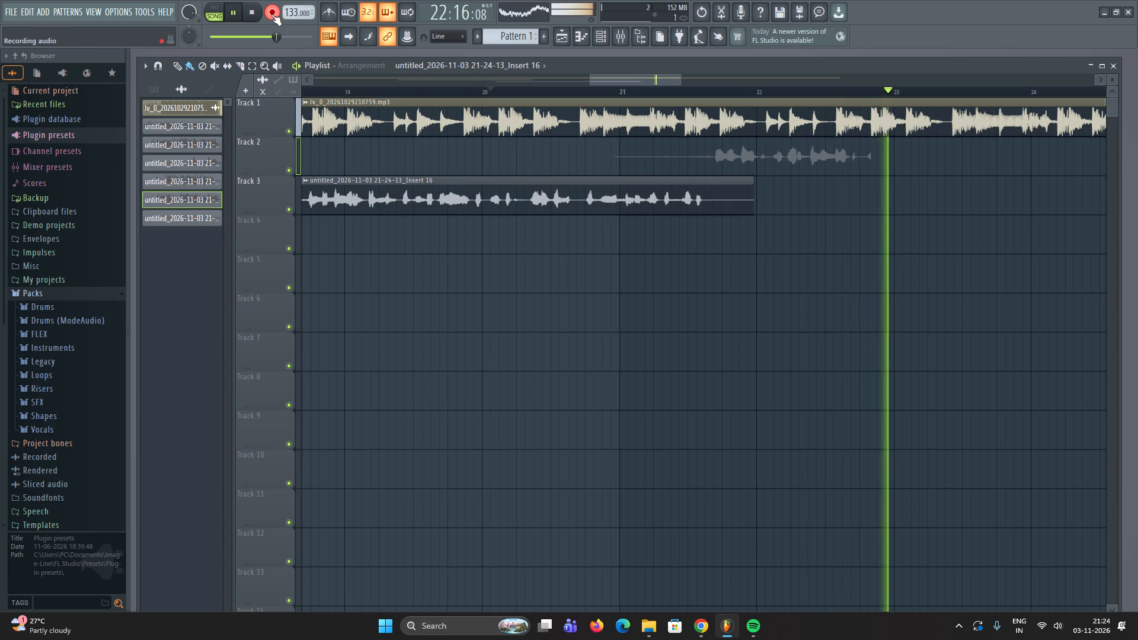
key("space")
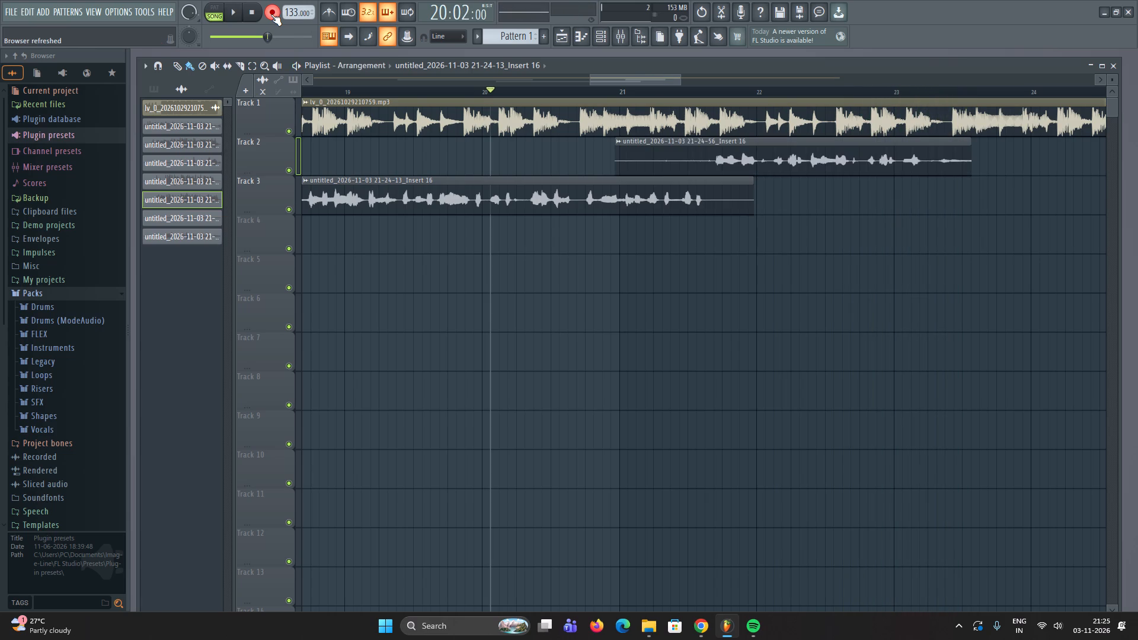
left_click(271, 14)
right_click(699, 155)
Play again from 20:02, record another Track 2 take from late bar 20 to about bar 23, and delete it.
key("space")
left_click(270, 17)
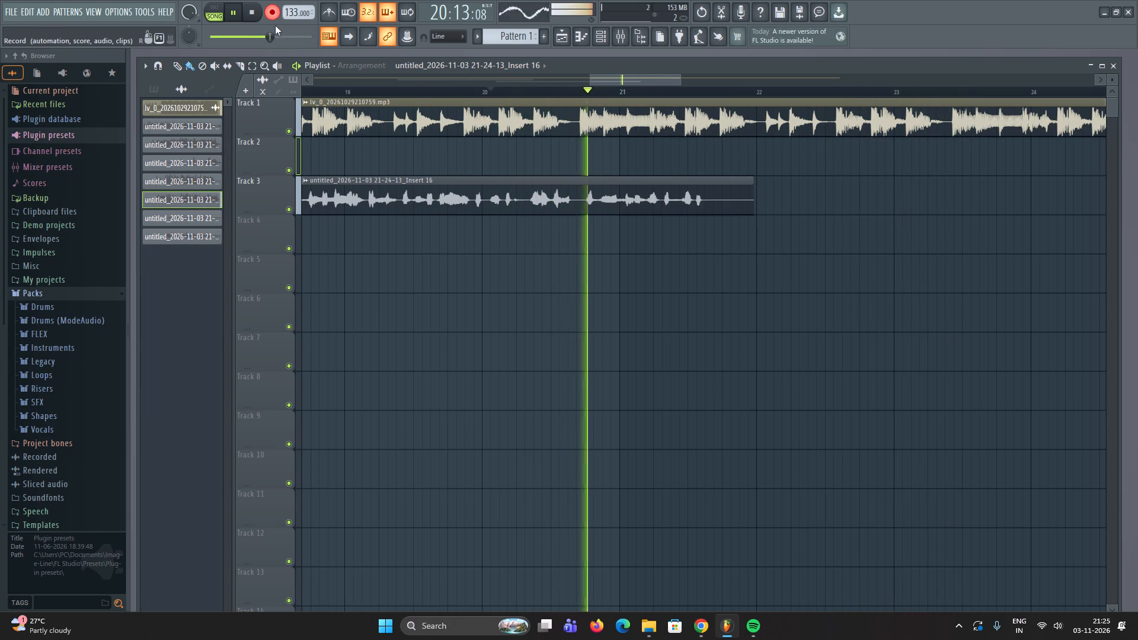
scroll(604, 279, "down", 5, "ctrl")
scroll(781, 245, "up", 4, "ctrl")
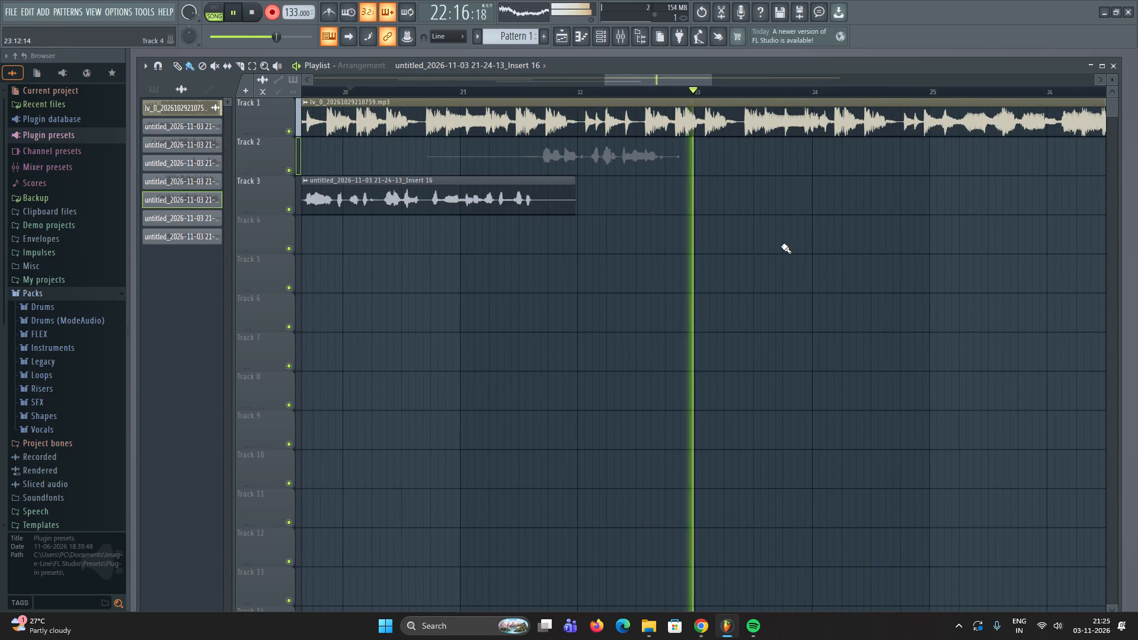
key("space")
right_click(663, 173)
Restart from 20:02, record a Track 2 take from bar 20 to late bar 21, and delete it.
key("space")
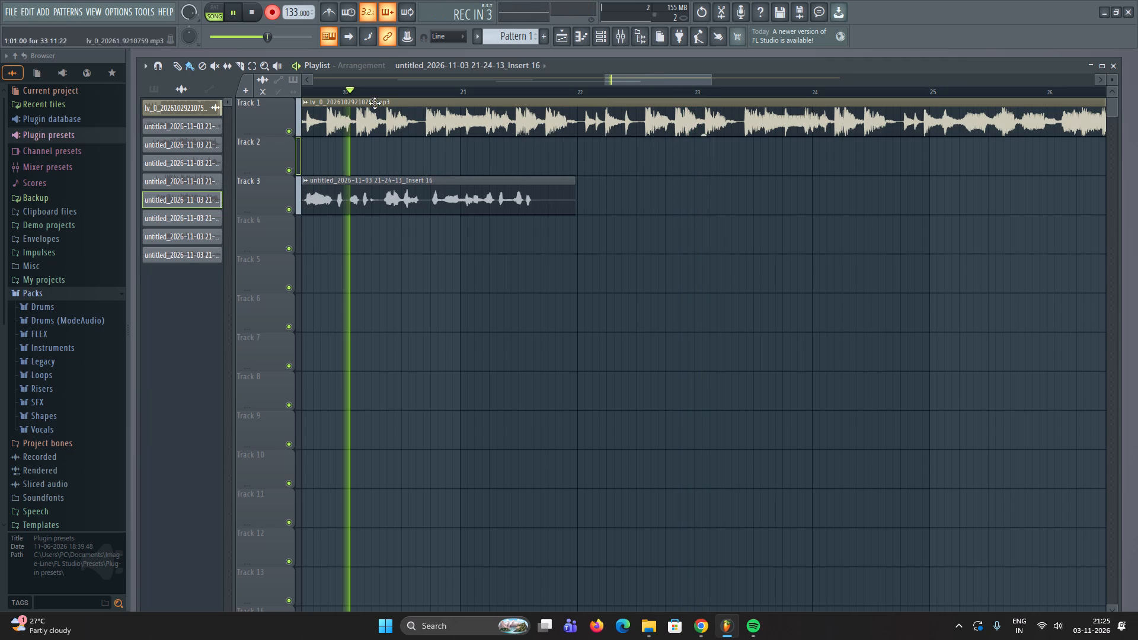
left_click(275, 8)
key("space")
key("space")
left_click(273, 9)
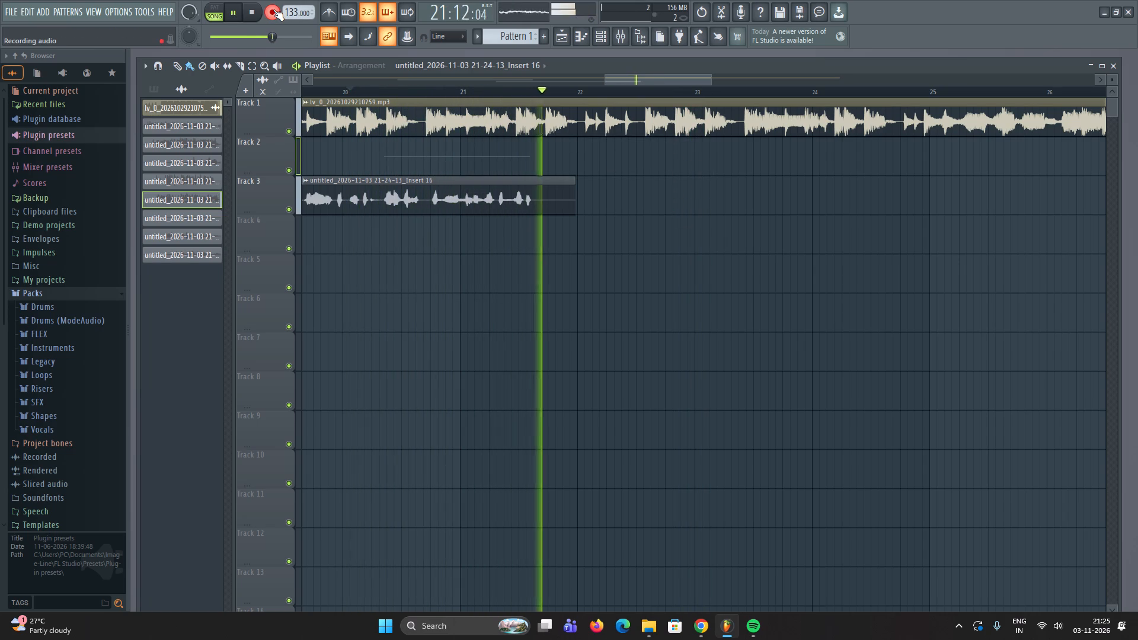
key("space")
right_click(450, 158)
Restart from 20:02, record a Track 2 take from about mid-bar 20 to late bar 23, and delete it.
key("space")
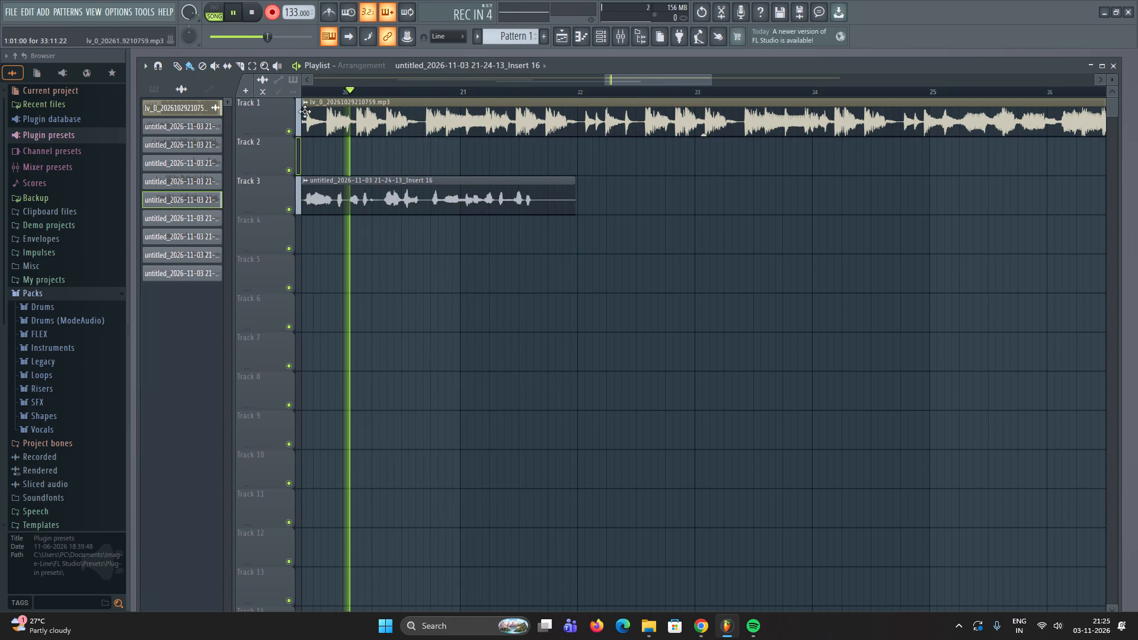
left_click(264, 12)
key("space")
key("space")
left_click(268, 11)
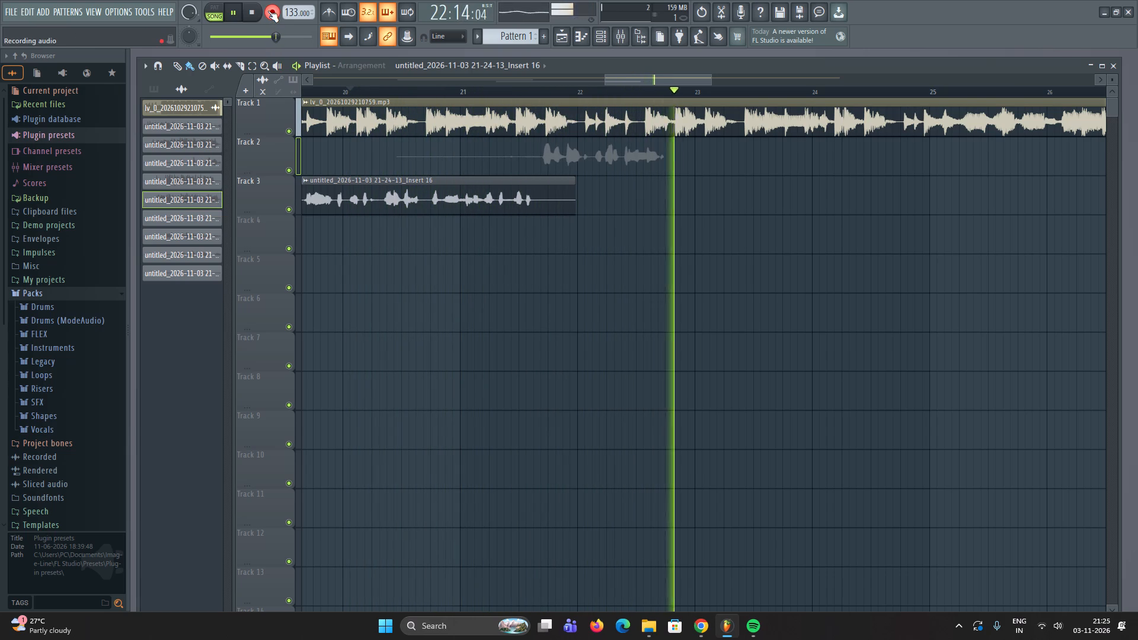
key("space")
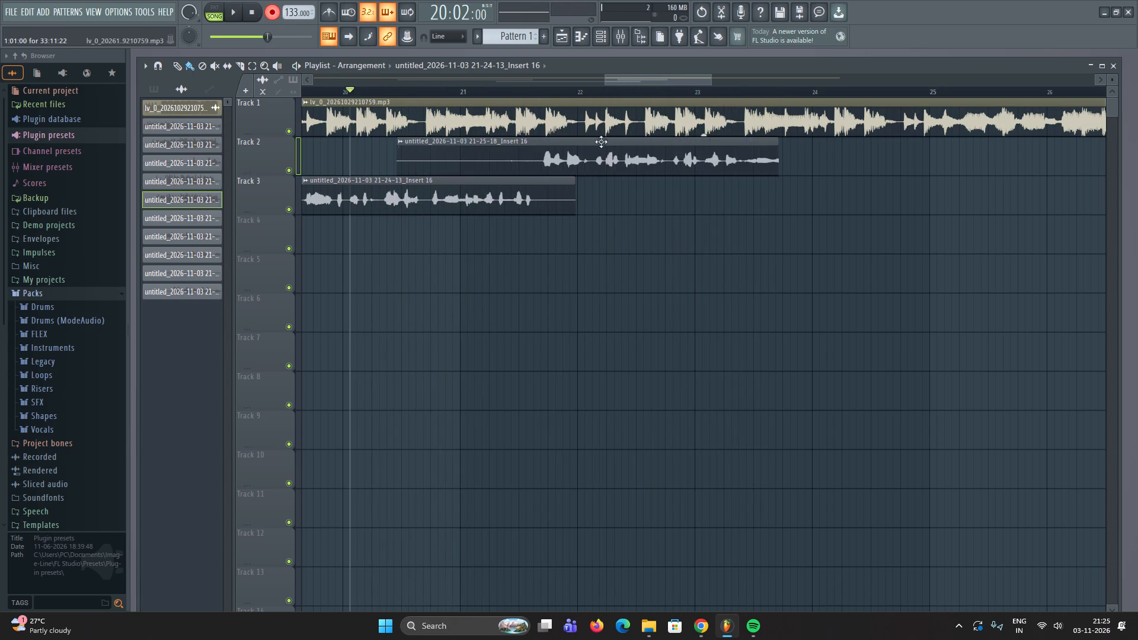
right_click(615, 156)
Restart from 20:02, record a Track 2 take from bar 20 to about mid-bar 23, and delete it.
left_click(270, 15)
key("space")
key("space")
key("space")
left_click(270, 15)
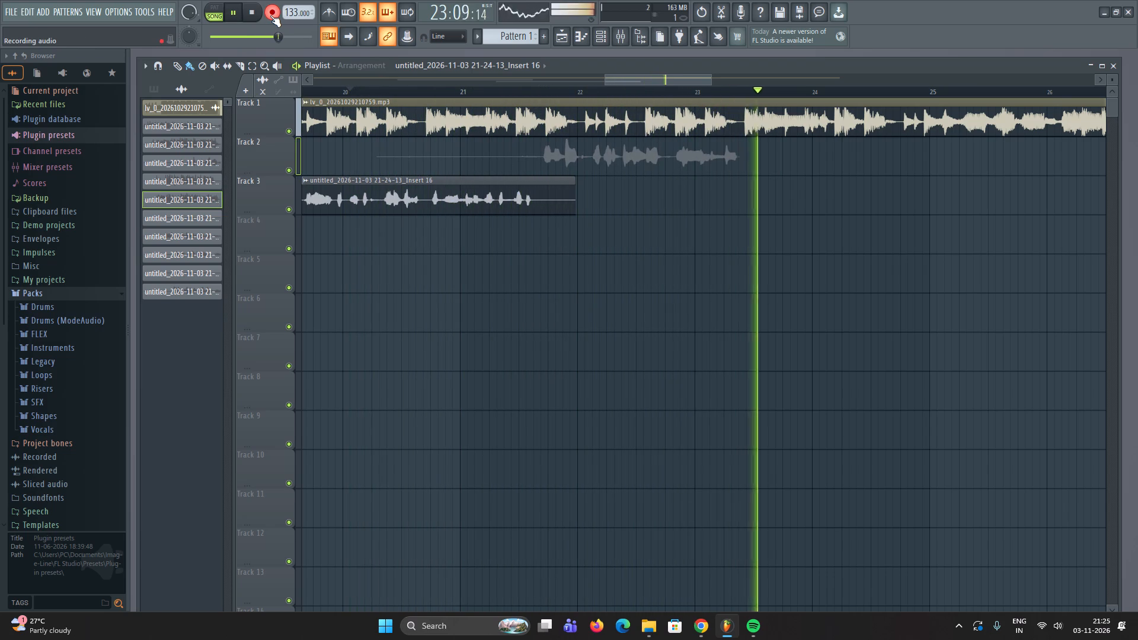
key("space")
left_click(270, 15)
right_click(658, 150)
Start playback at 20:02 and record an audio take onto Track 2 from late bar 20 to about bar 24.
key("space")
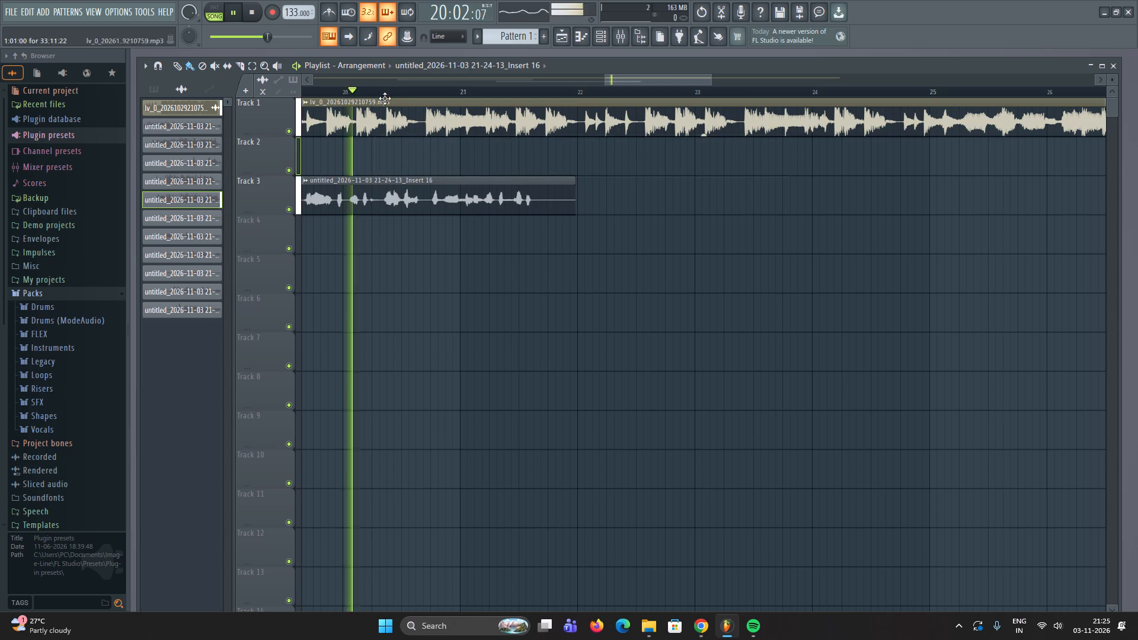
key("space")
key("space")
left_click(276, 13)
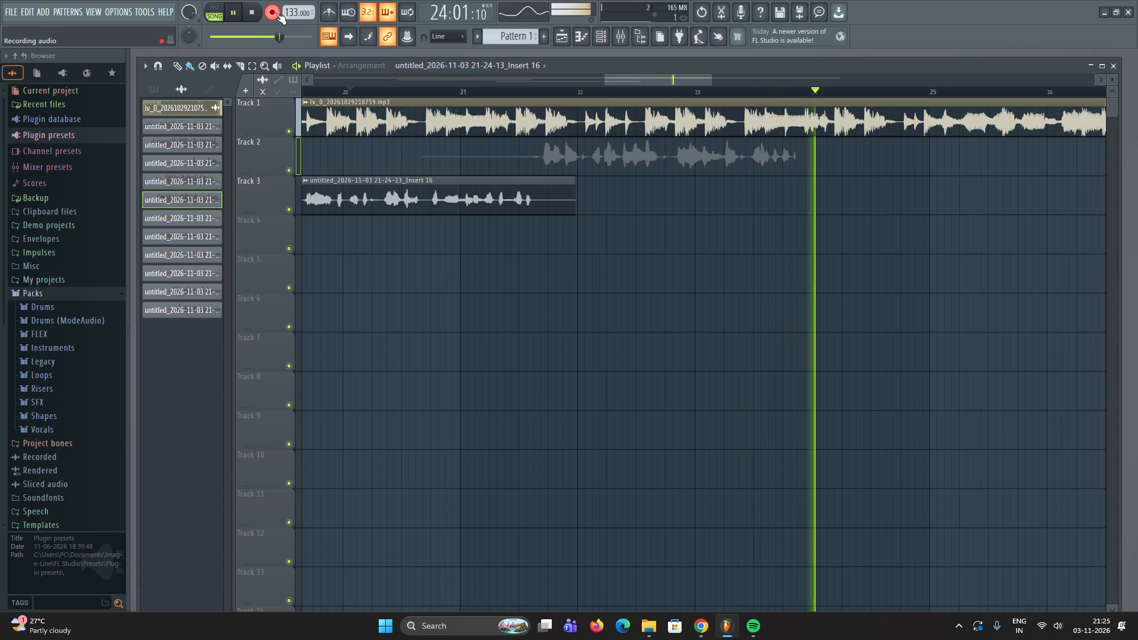
key("space")
left_click(276, 13)
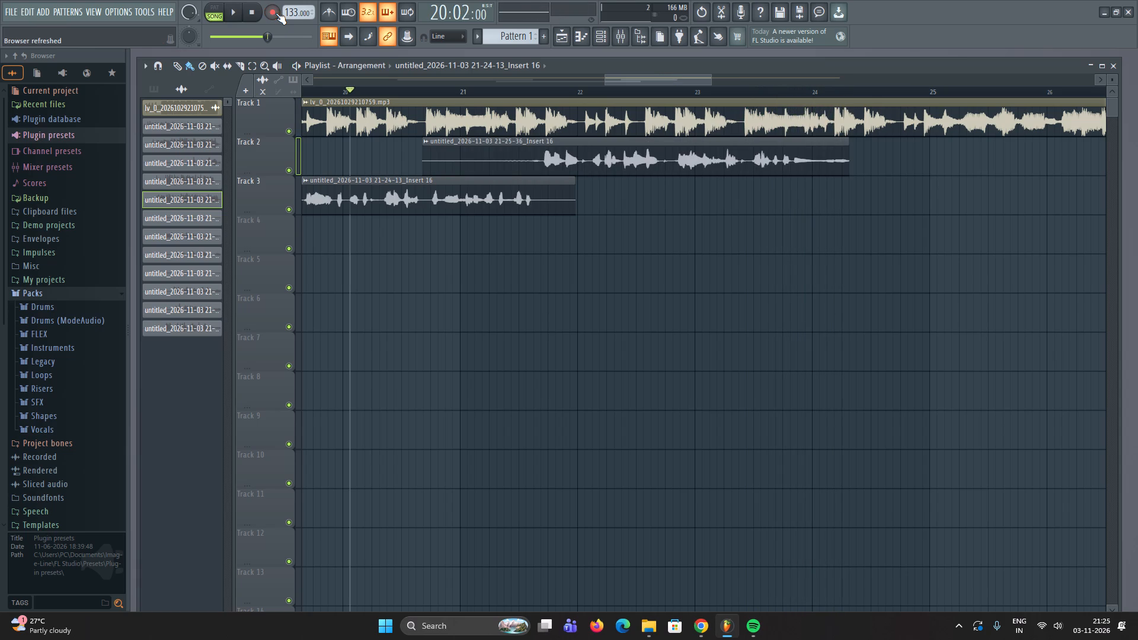
Delete the last recorded take, spanning late bar 20 to about bar 24, from Track 2.
right_click(654, 165)
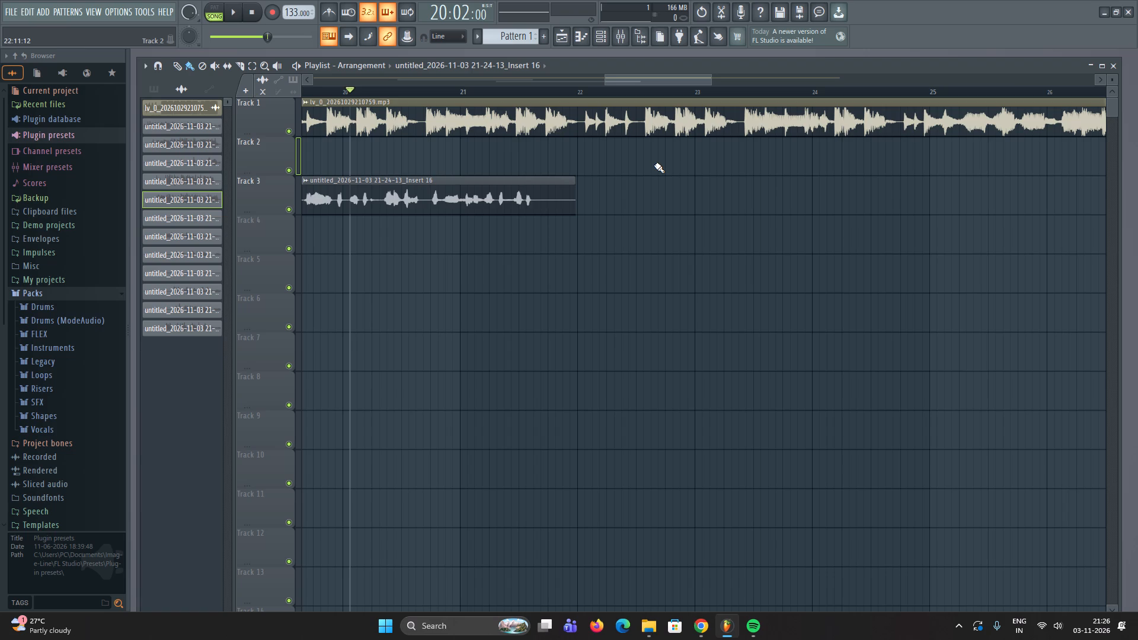
Start playback at 20:02 and record an audio take onto Track 2 from about bar 21 to early bar 26.
key("space")
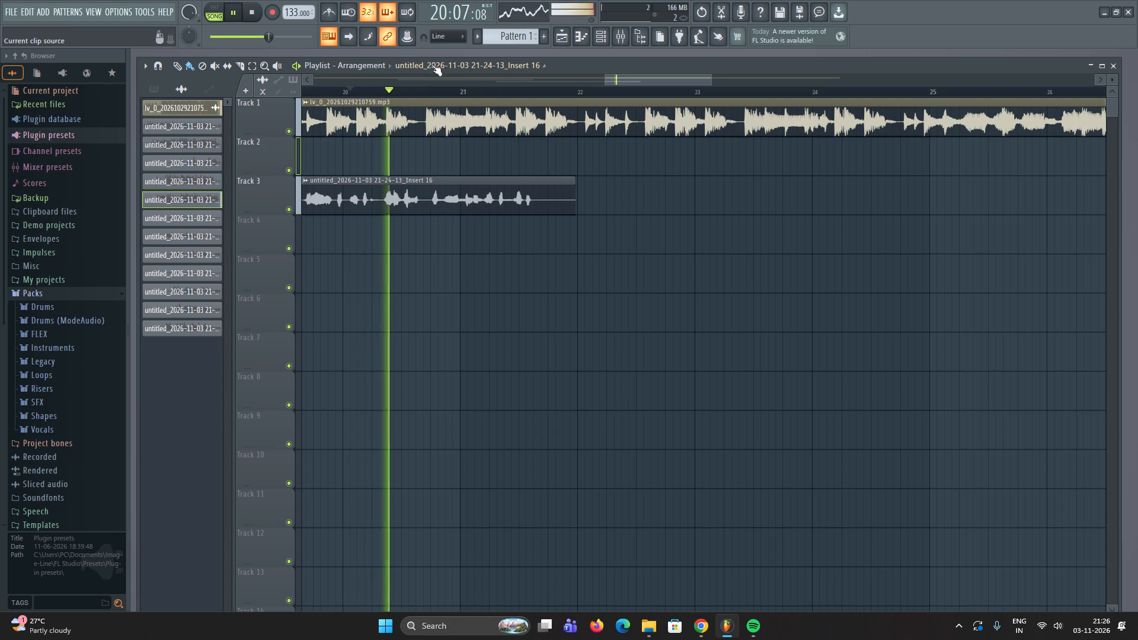
left_click(273, 14)
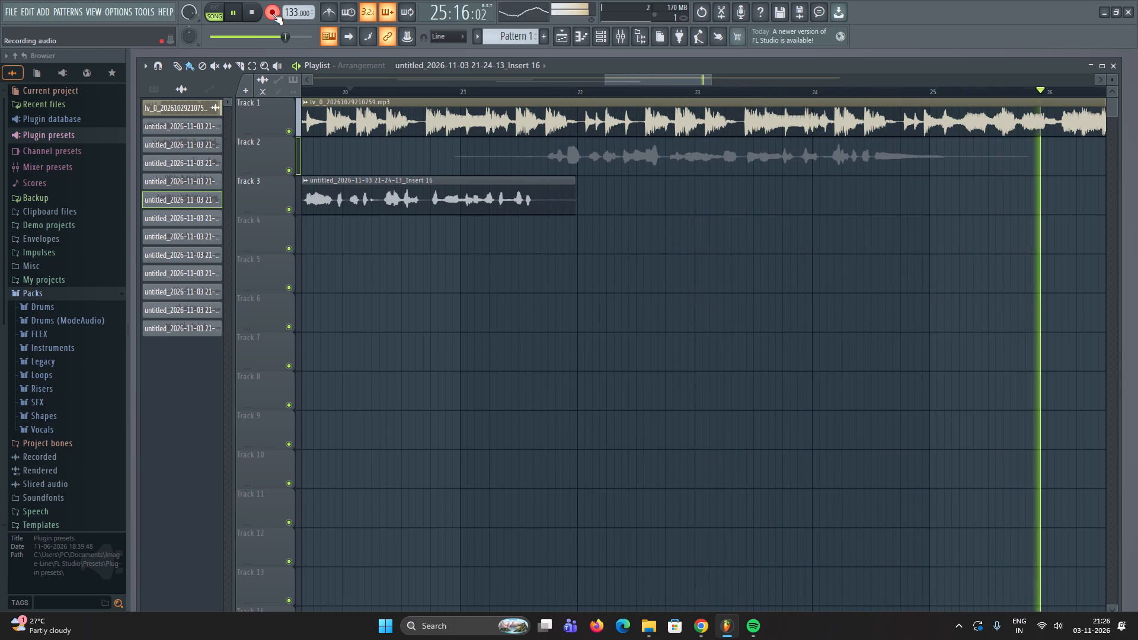
left_click(273, 14)
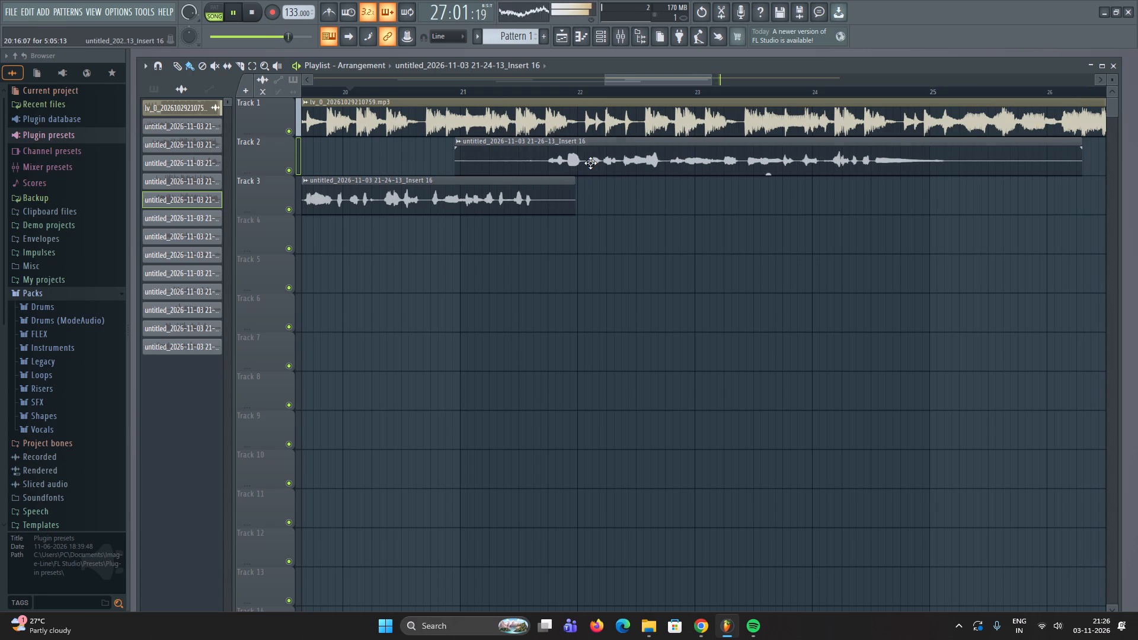
Adjust the new Track 2 take's clip settings to raise its waveform level.
double_click(590, 163)
left_click(341, 265)
right_click(785, 273)
Play back the new Track 2 take from about bar 21 and check how its waveform sits against the backing track.
scroll(743, 256, "down", 7, "ctrl")
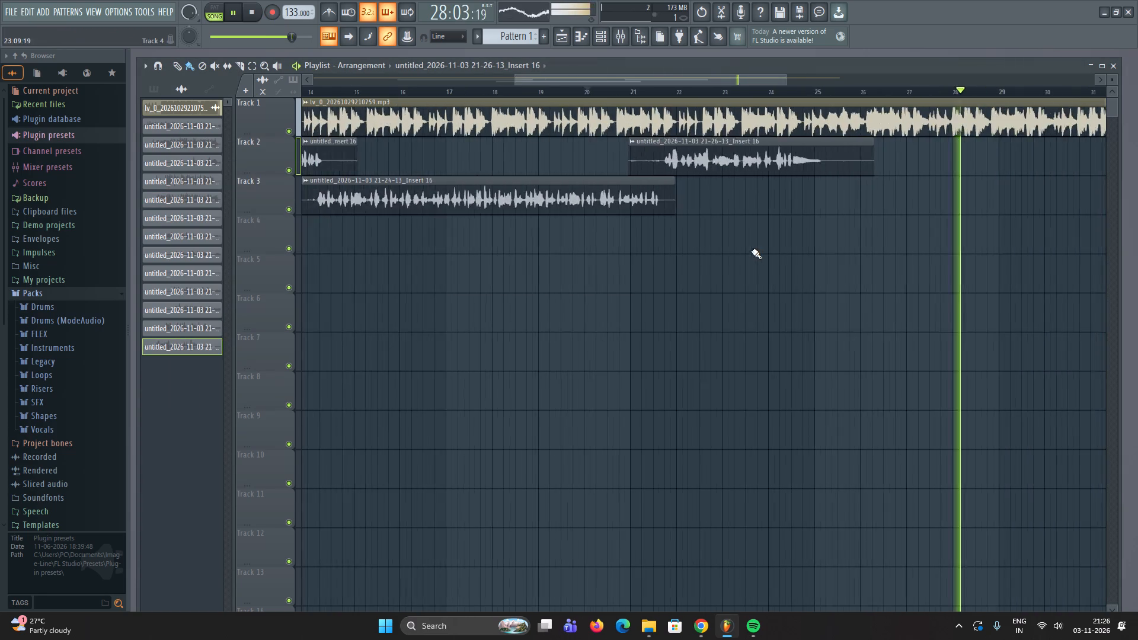
scroll(752, 251, "down", 4, "ctrl")
scroll(866, 231, "up", 20, "ctrl")
scroll(866, 231, "up", 1, "ctrl")
scroll(812, 197, "down", 4, "ctrl")
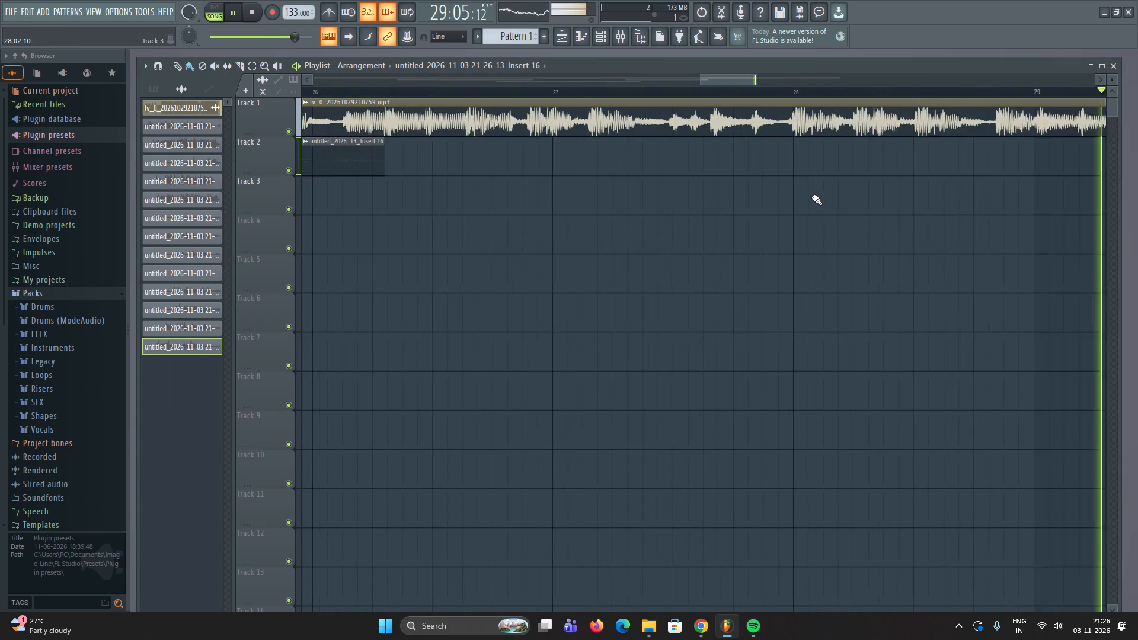
scroll(812, 197, "down", 20, "ctrl")
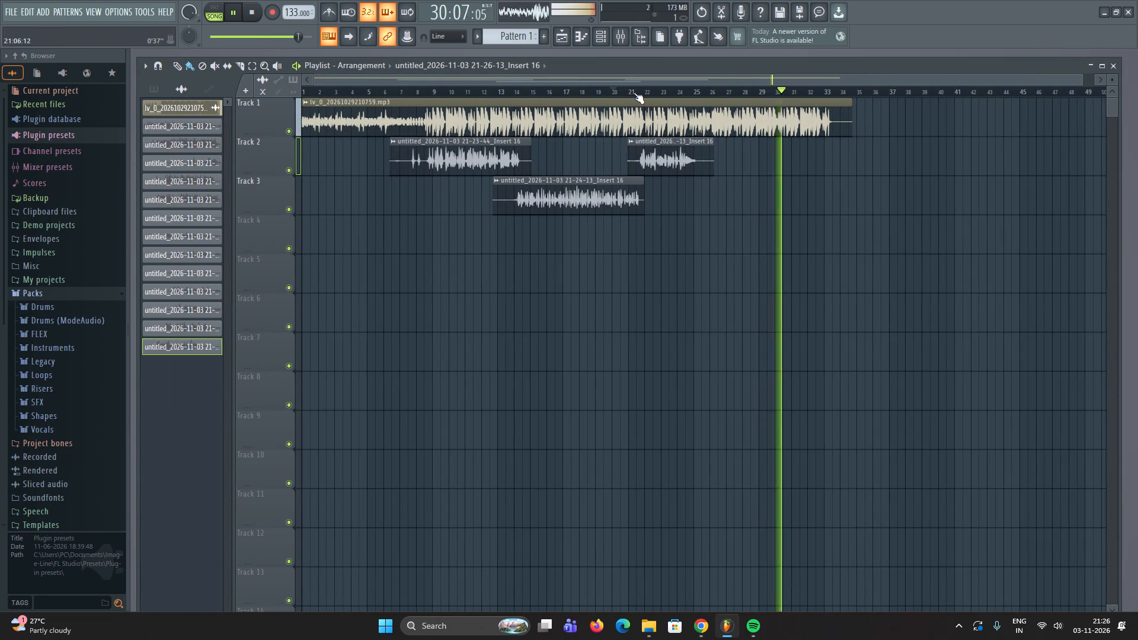
left_click(634, 92)
scroll(641, 137, "up", 14, "ctrl")
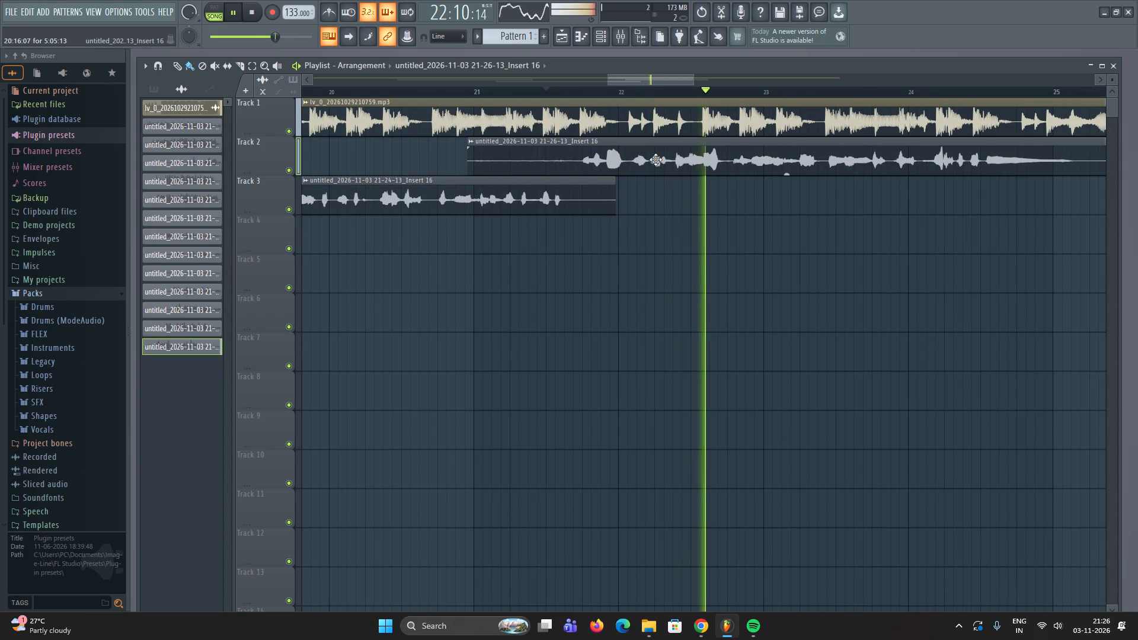
scroll(656, 159, "down", 5, "ctrl")
scroll(911, 241, "up", 4, "ctrl")
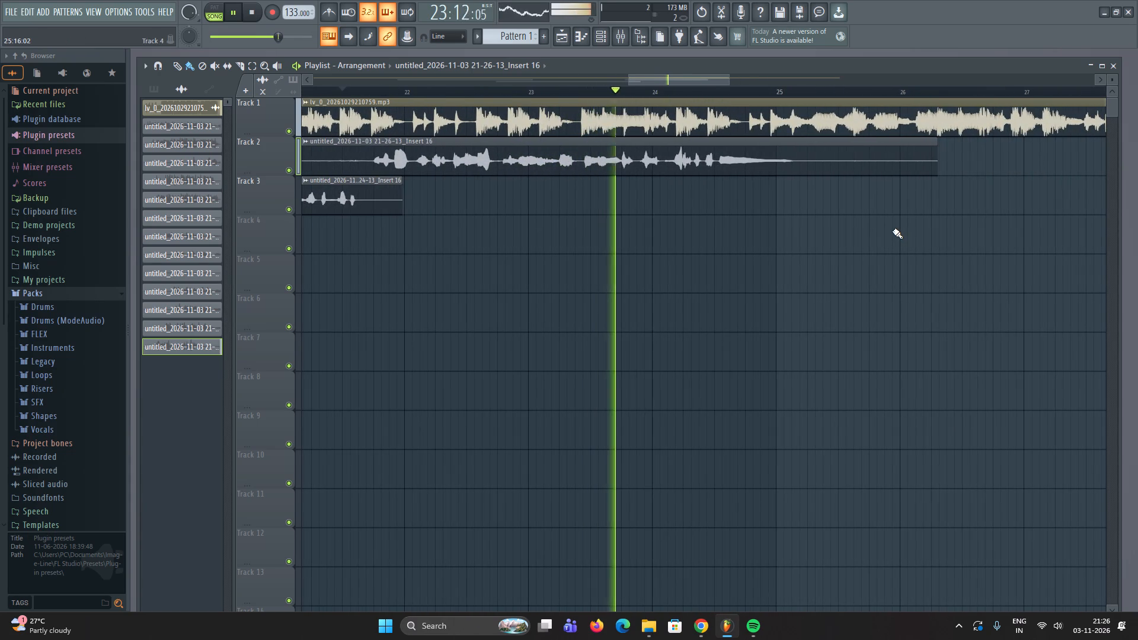
scroll(648, 201, "up", 6, "ctrl")
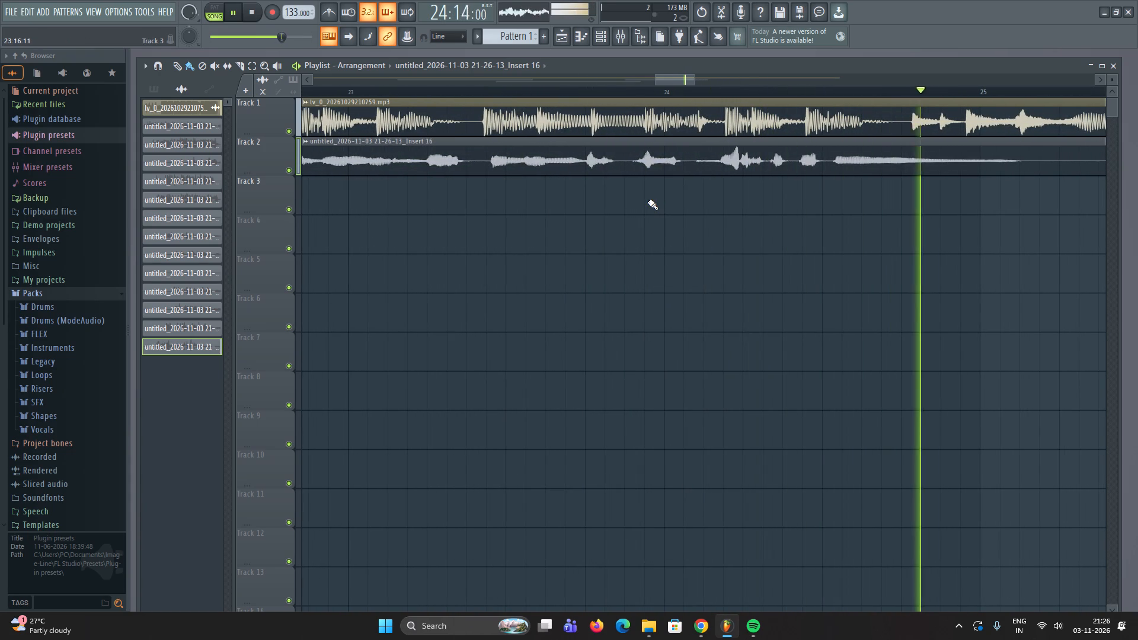
scroll(648, 201, "down", 9, "ctrl")
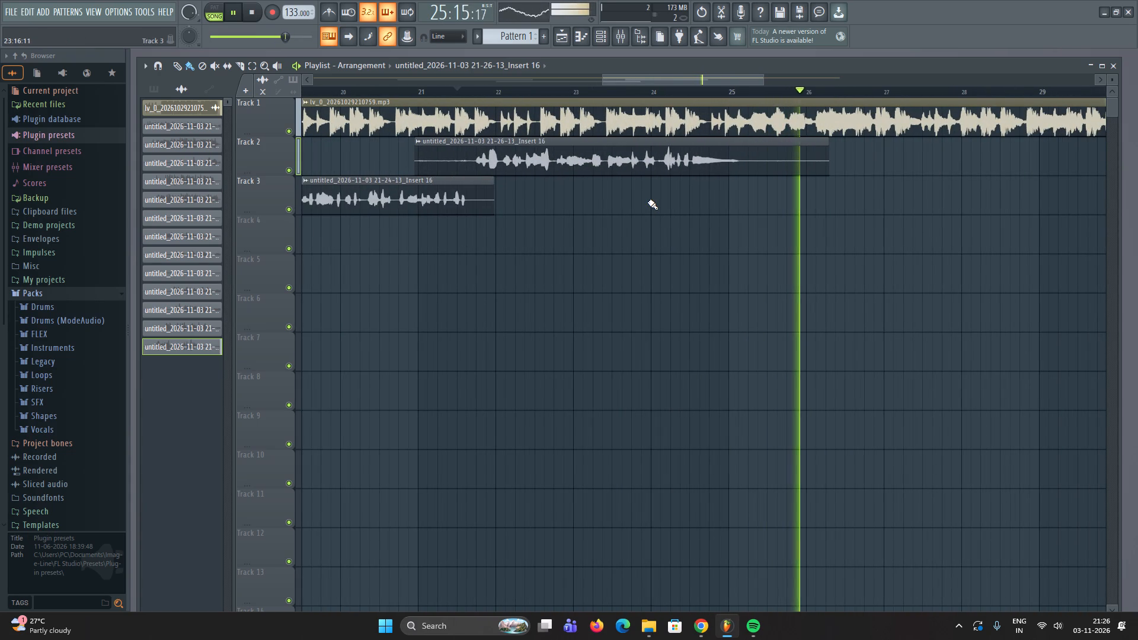
scroll(814, 189, "up", 8)
scroll(798, 188, "down", 6, "ctrl")
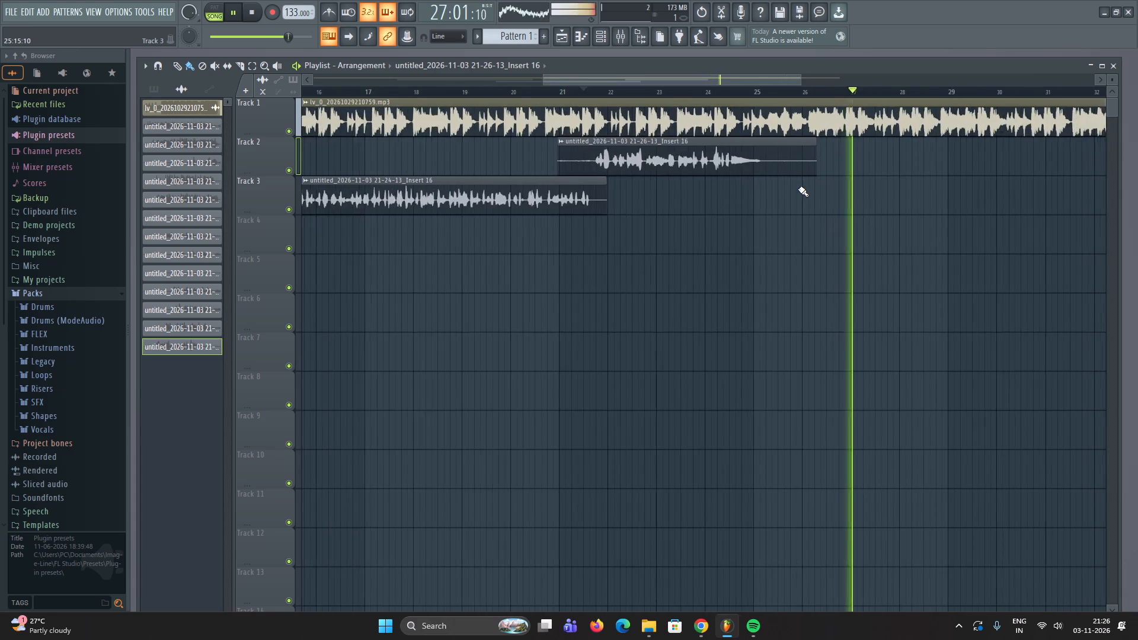
scroll(798, 188, "down", 7, "ctrl")
key("space")
Play the song from bar 8 and load Fruity Parametric EQ 2 into Insert 16's first effect slot.
left_click(418, 87)
key("space")
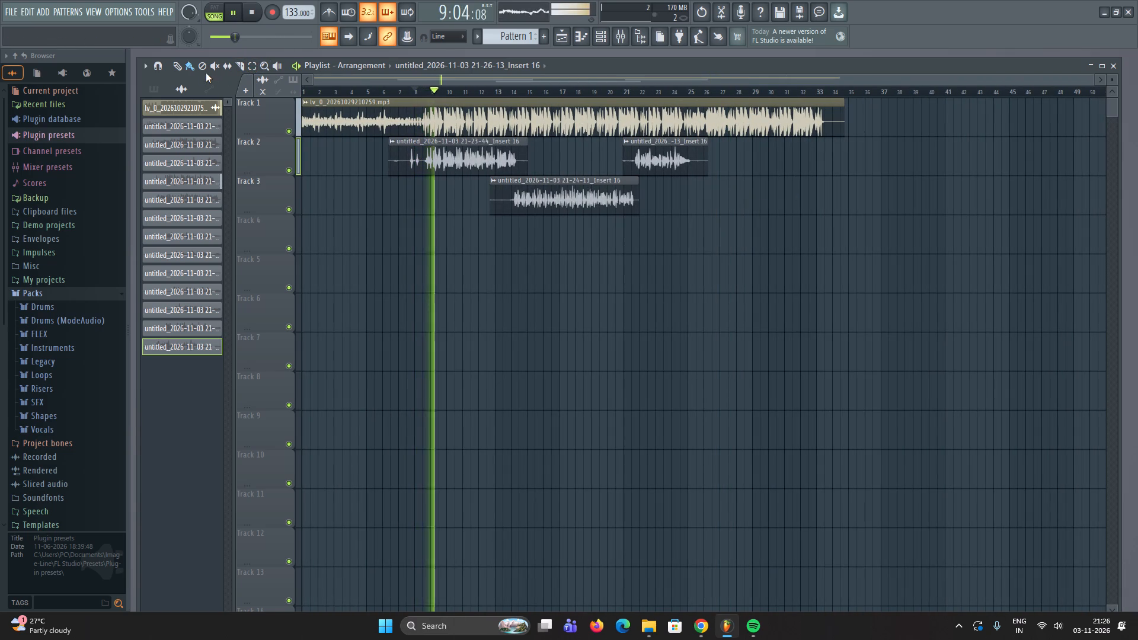
left_click(176, 64)
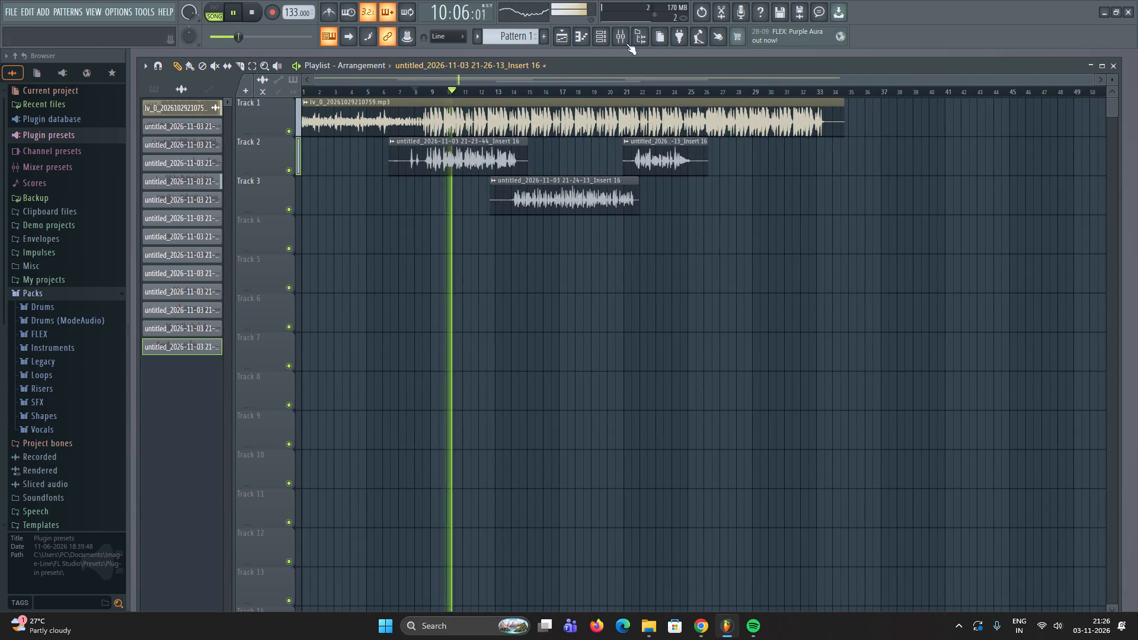
left_click(627, 39)
left_click(1010, 97)
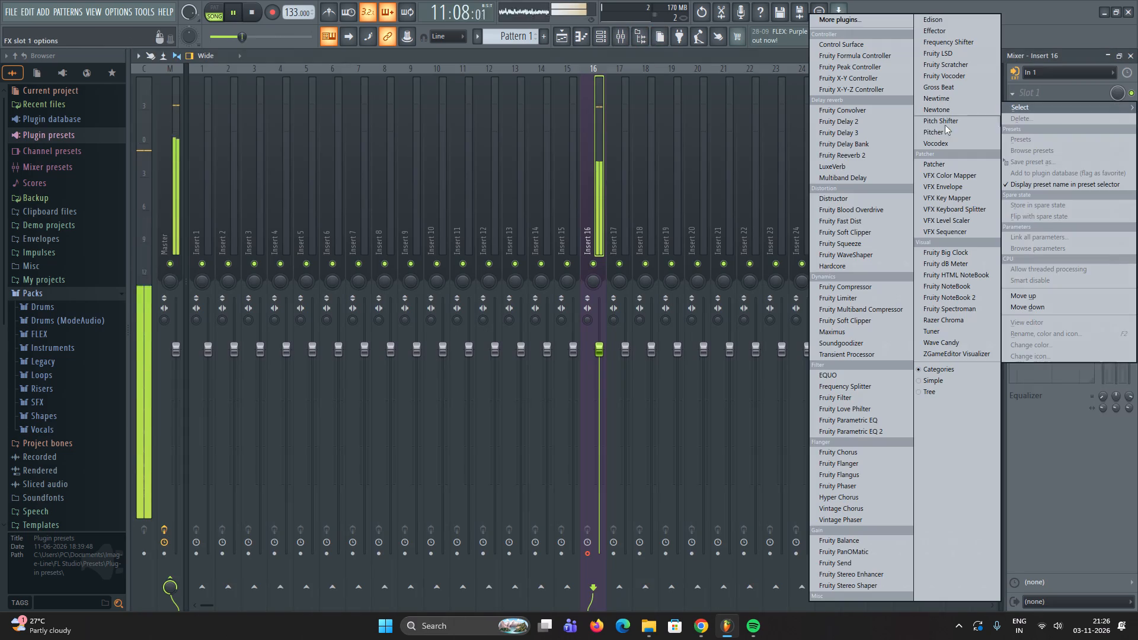
left_click_drag(873, 423, 872, 431)
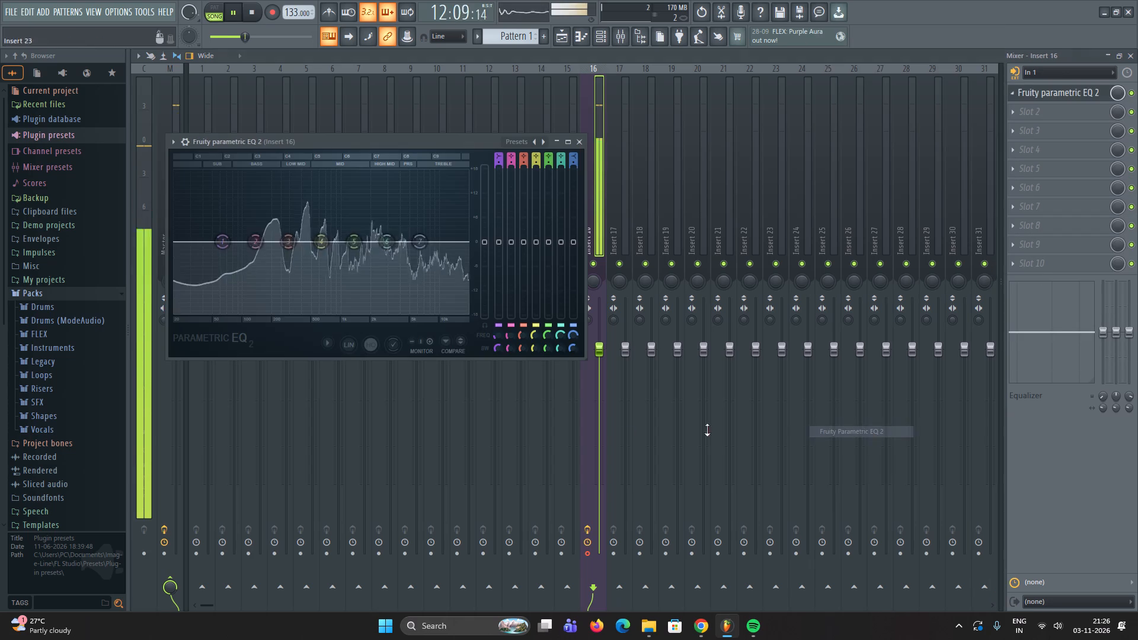
key("space")
Set EQ band 1 to a high-pass with Steep 8 order and move its cutoff to about 150 Hz during playback.
right_click(214, 241)
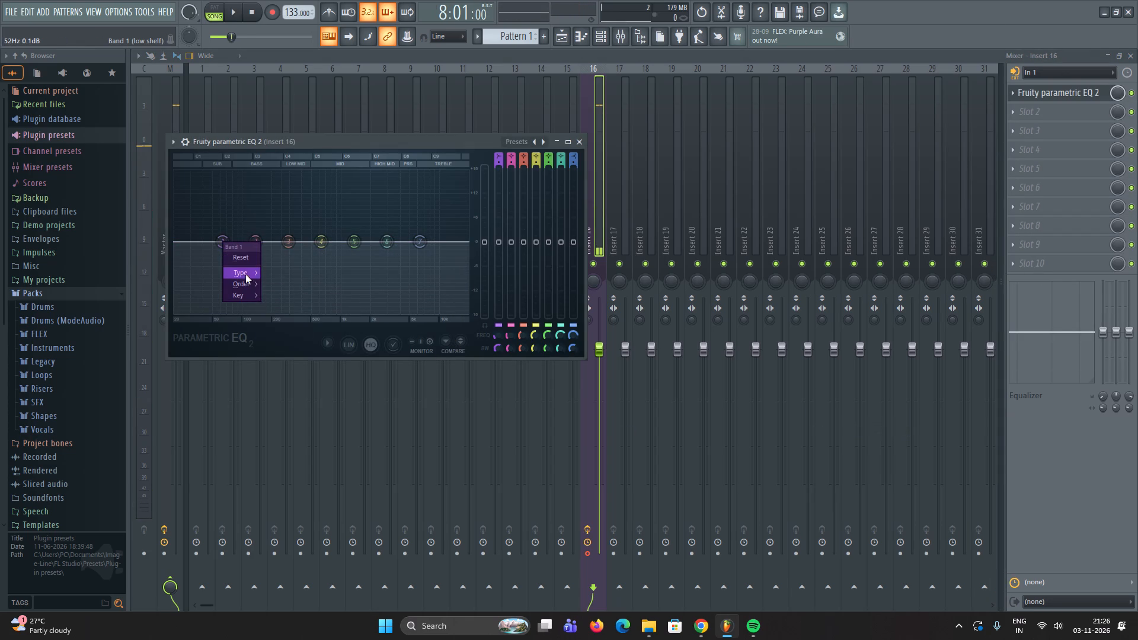
left_click(295, 306)
right_click(228, 246)
left_click(277, 285)
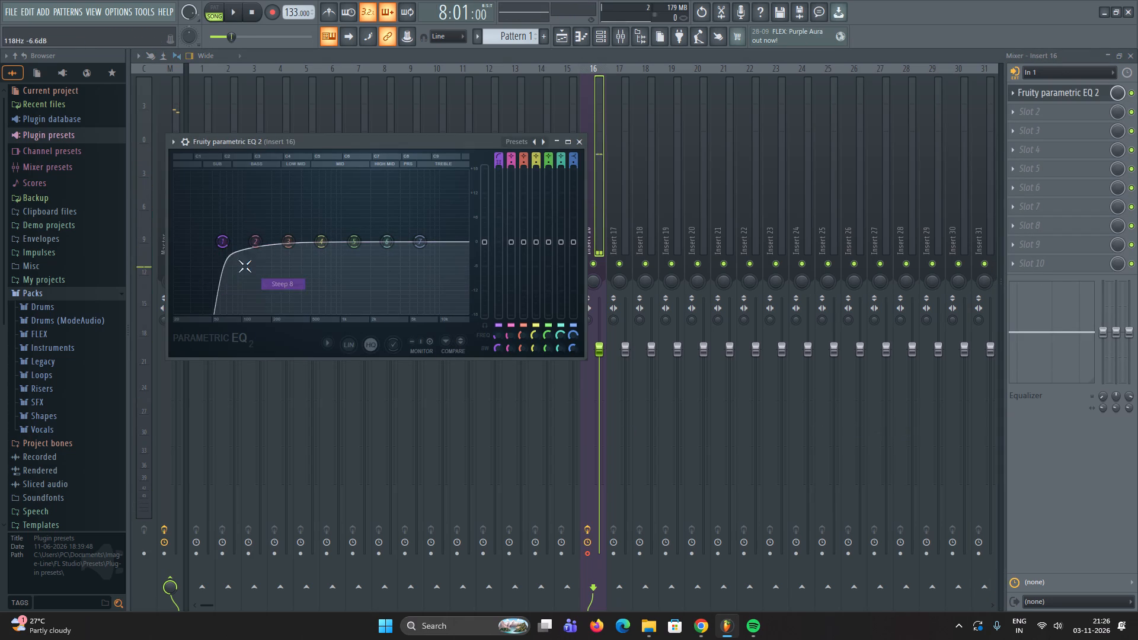
key("space")
left_click_drag(229, 247, 312, 241)
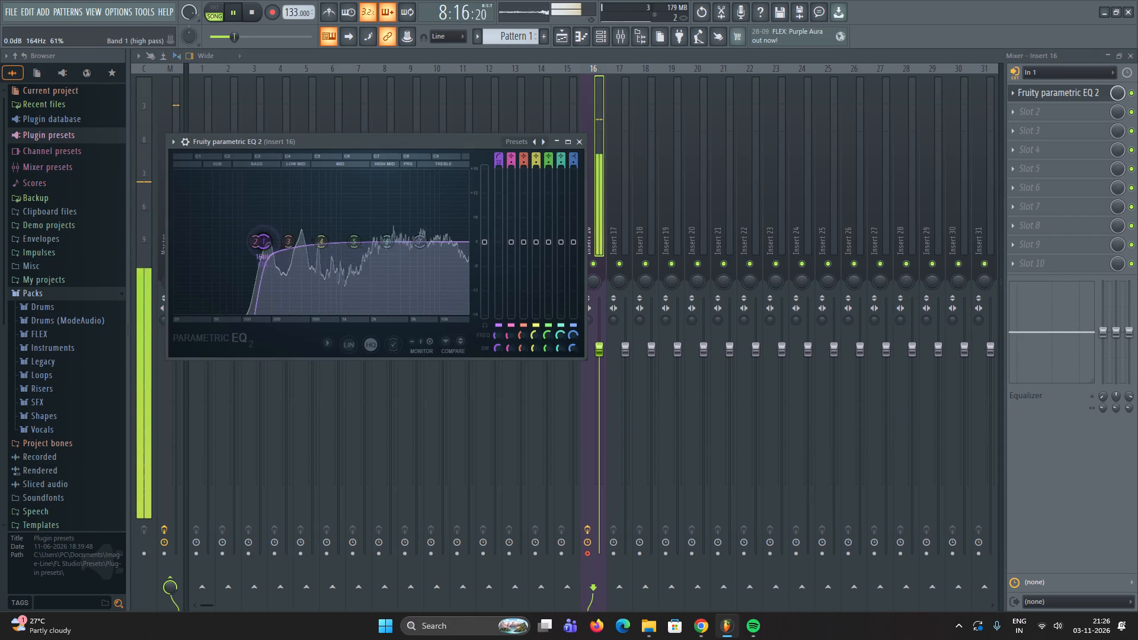
left_click_drag(312, 241, 307, 240)
Set EQ band 7 to a low-pass with Steep 8 order, move its cutoff to about 14 kHz, and close the EQ.
right_click(420, 245)
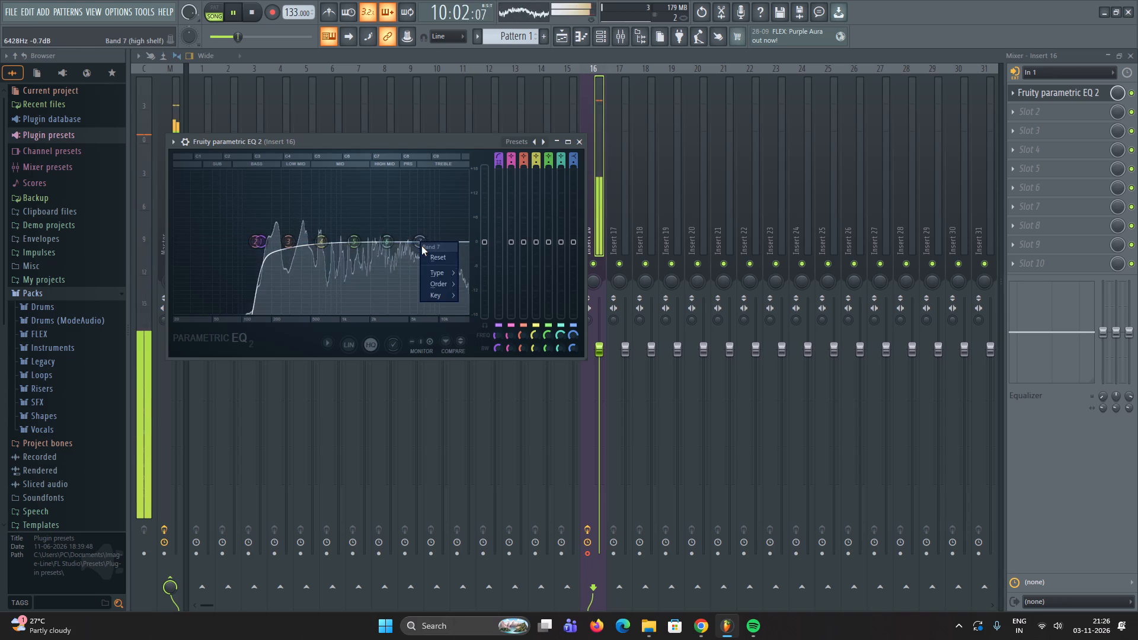
left_click(491, 289)
right_click(412, 241)
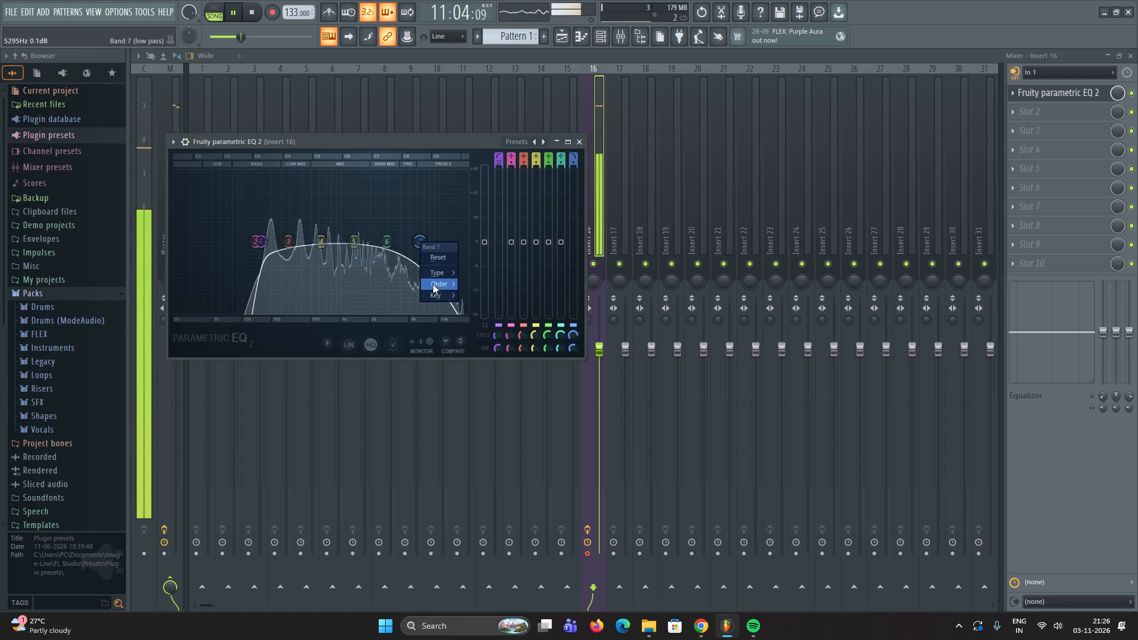
left_click(485, 284)
left_click_drag(420, 241, 489, 240)
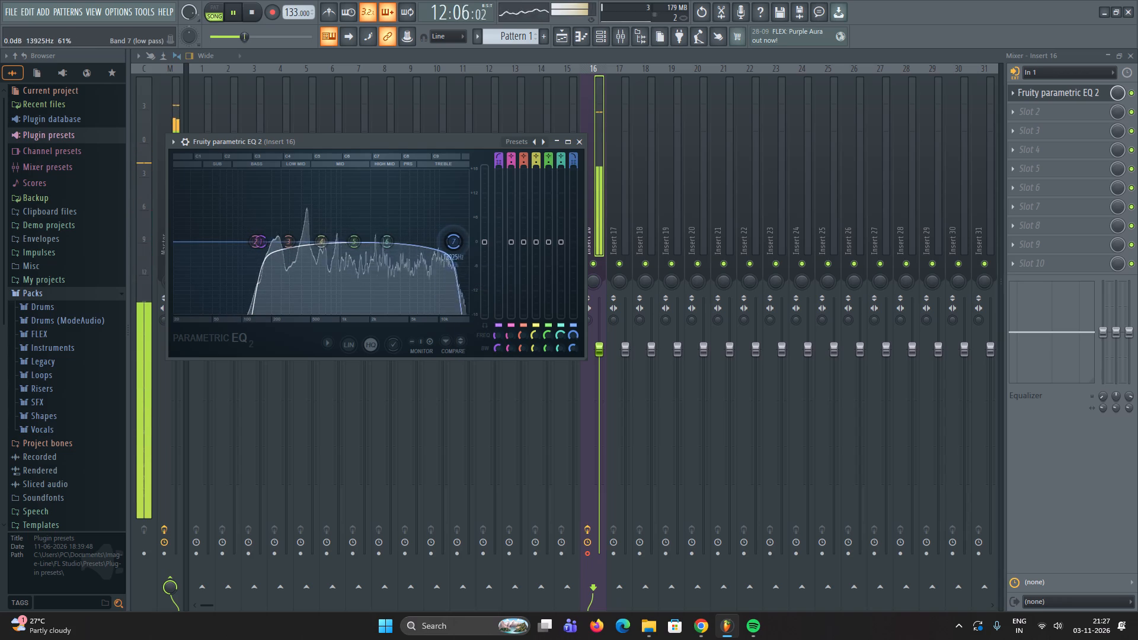
left_click_drag(489, 240, 493, 240)
key("space")
left_click(581, 145)
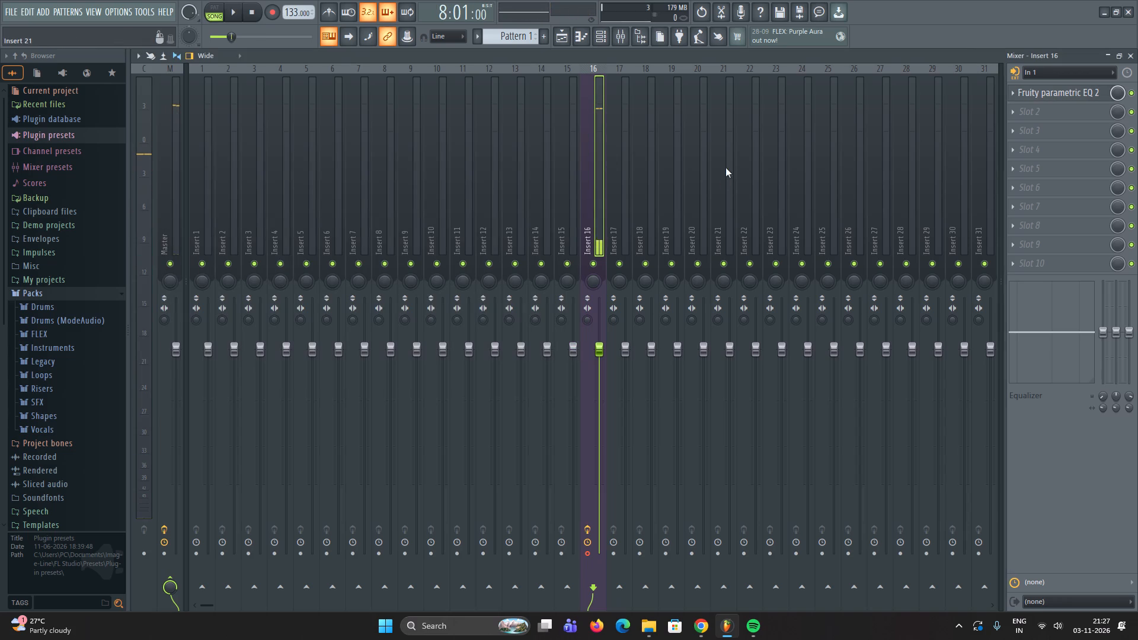
Set Insert 16's audio input source to (none).
left_click(1043, 69)
left_click(1054, 141)
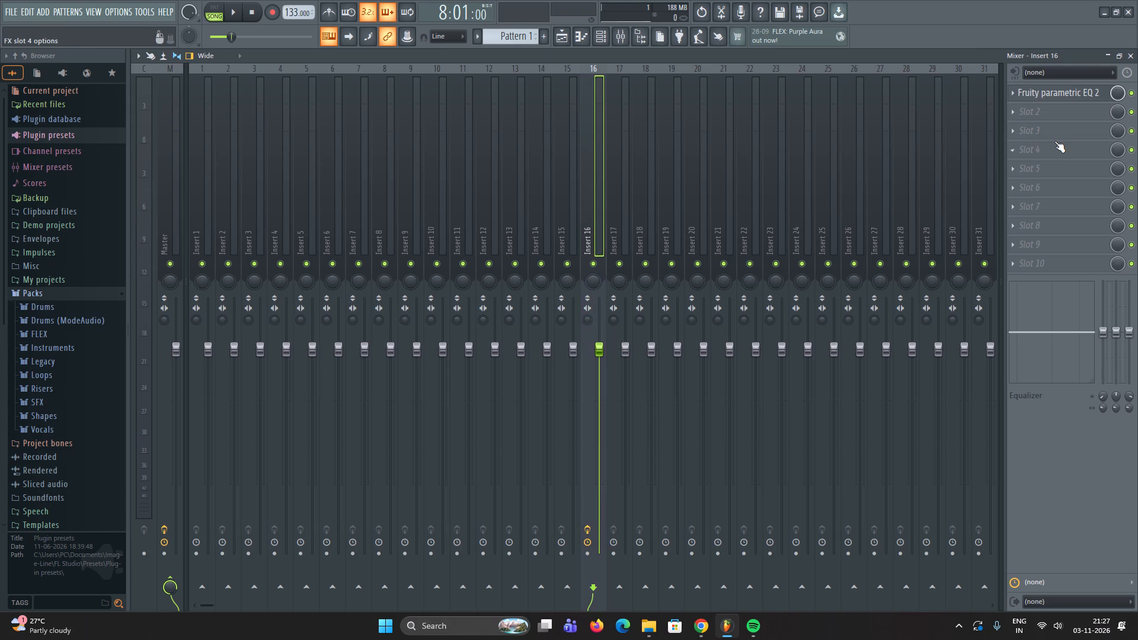
Add a second Fruity Parametric EQ 2 in Insert 16's slot 2 with the Vocal Presence preset and audition it.
left_click(1013, 111)
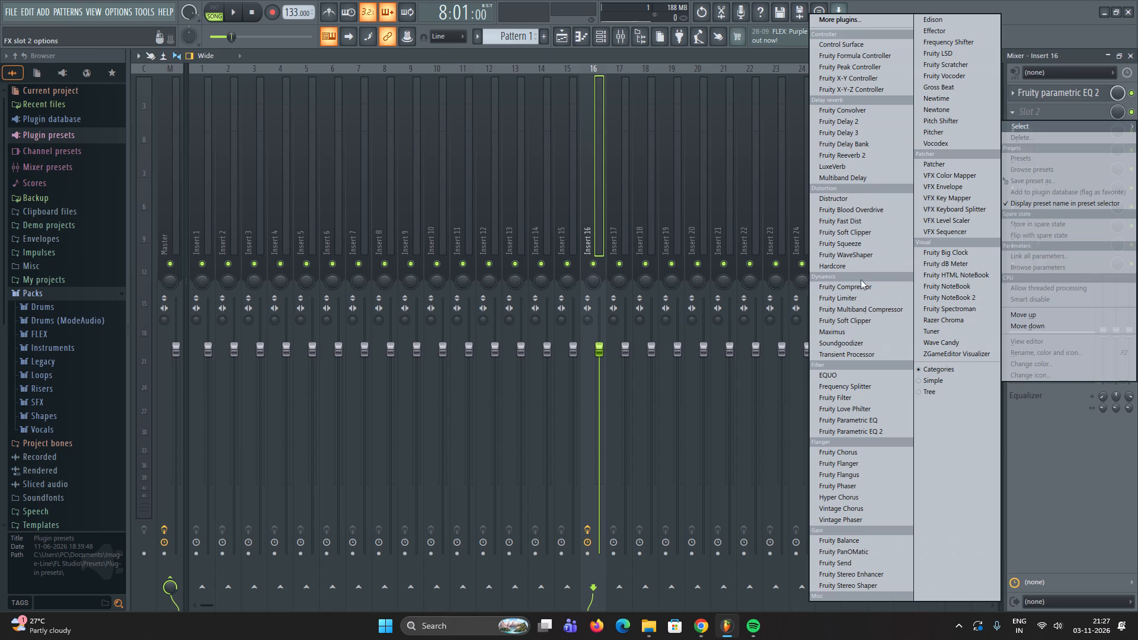
left_click(868, 434)
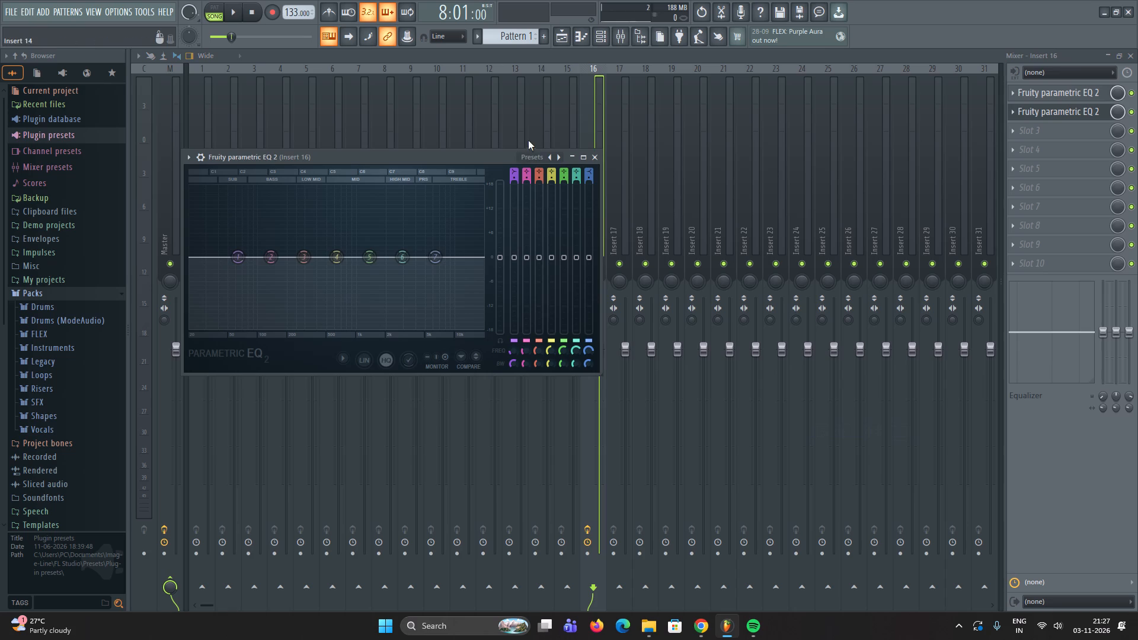
left_click(522, 158)
left_click(560, 311)
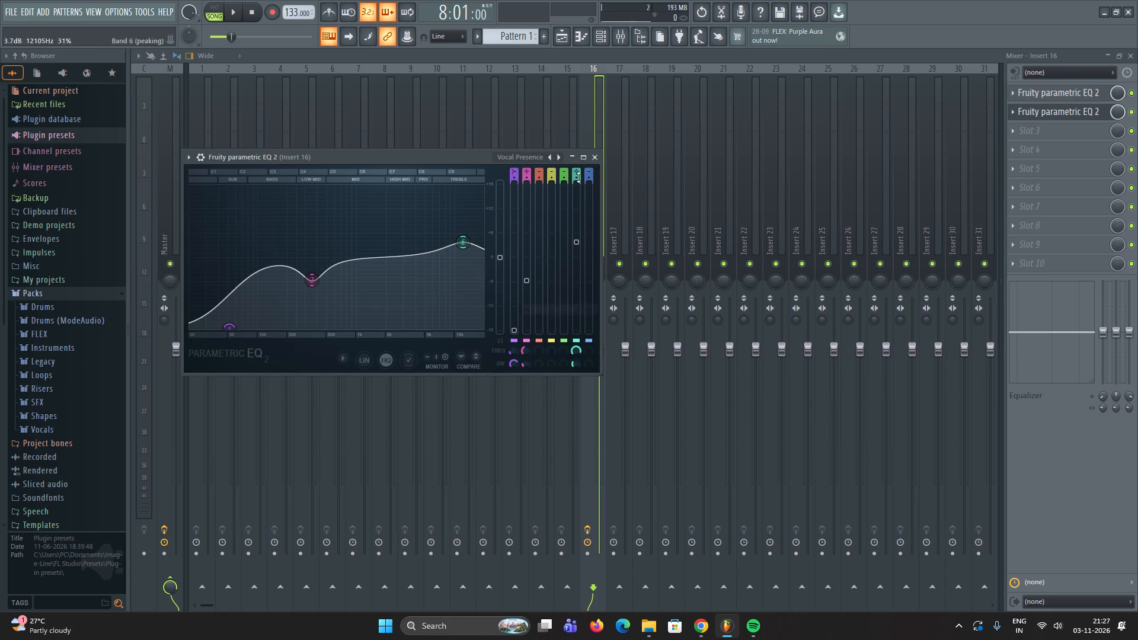
key("space")
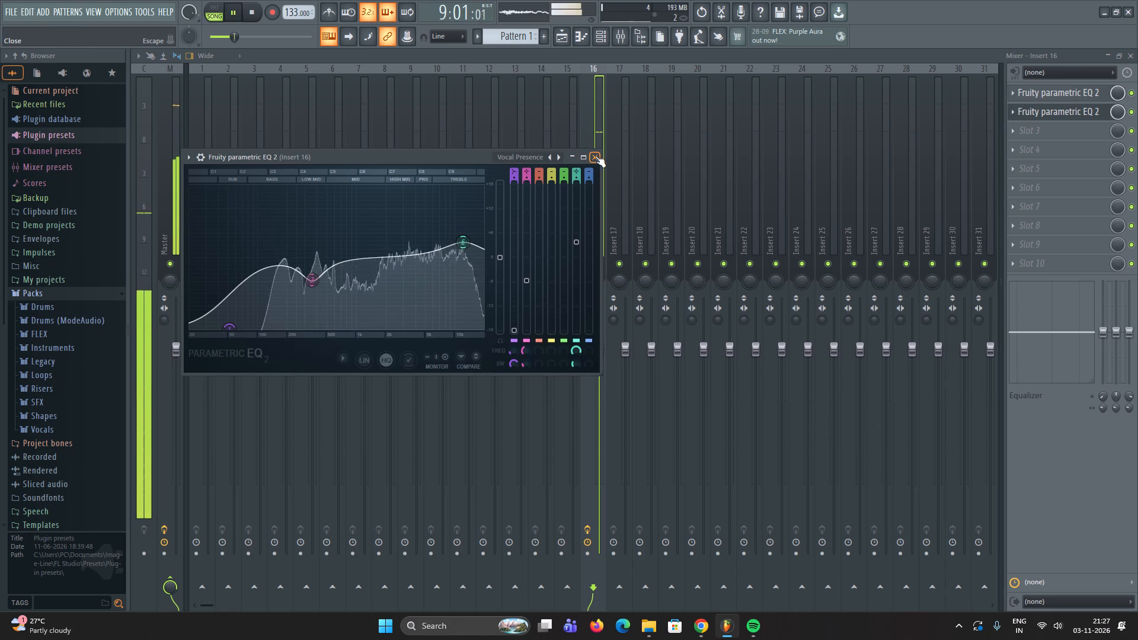
left_click(595, 156)
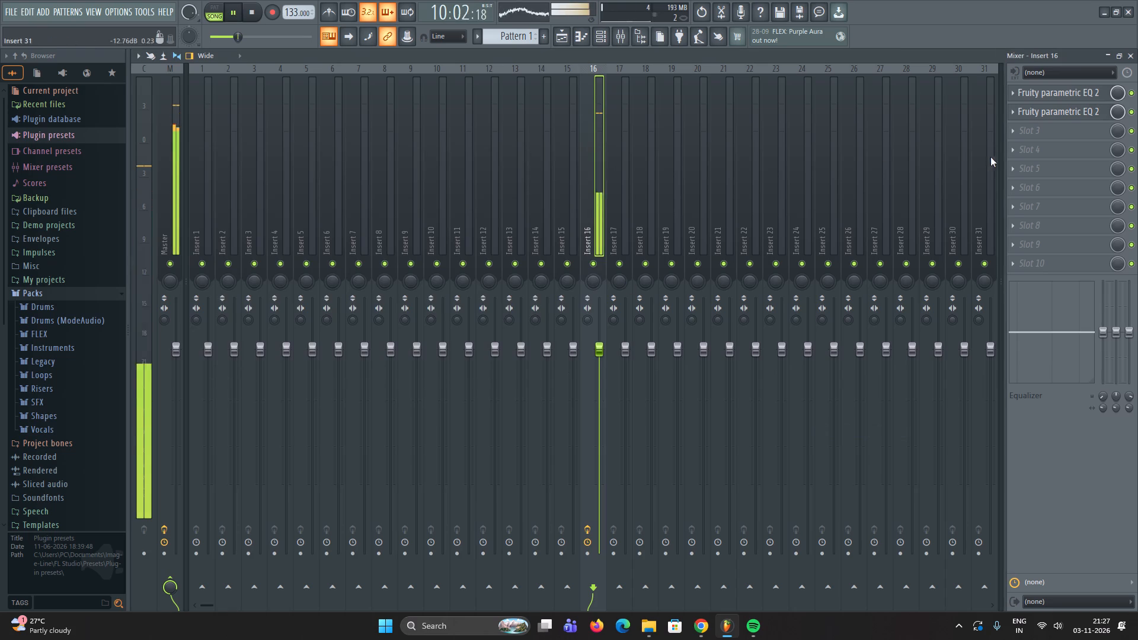
Load Soundgoodizer into Insert 16's slot 3, reduce its amount to a low setting, and switch it to mode D.
left_click(1011, 134)
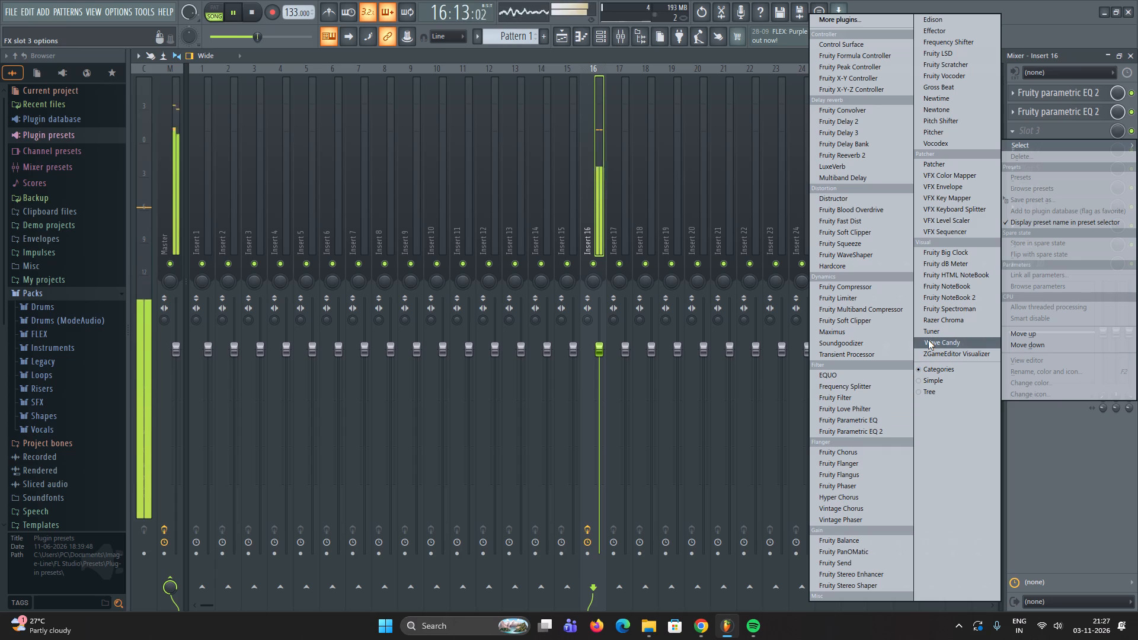
left_click(877, 345)
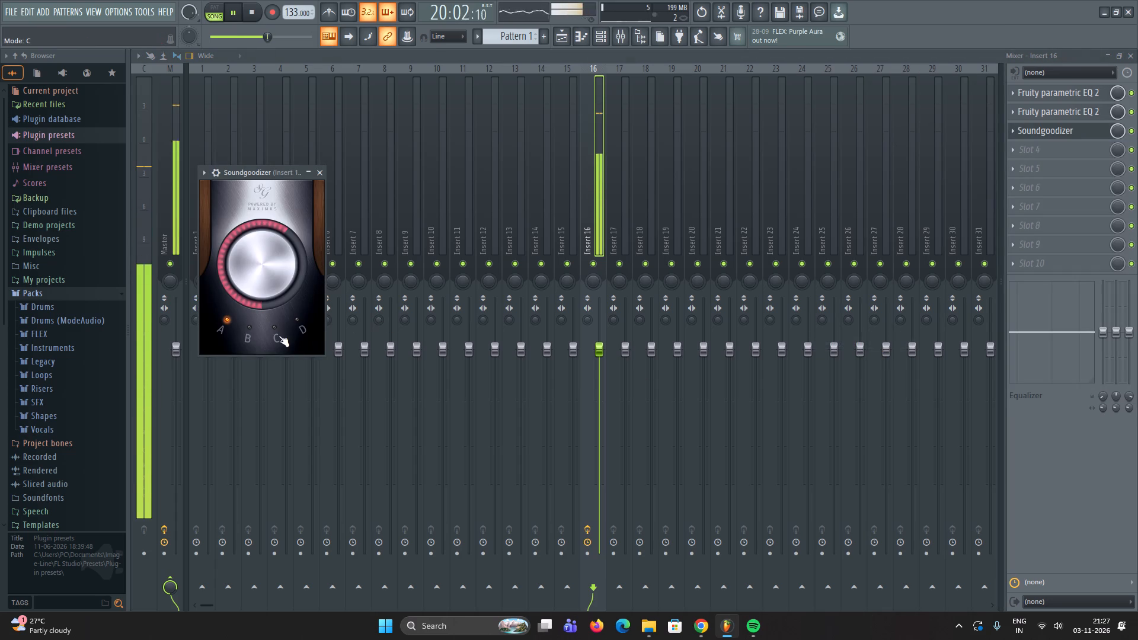
left_click(277, 325)
left_click_drag(271, 288, 267, 393)
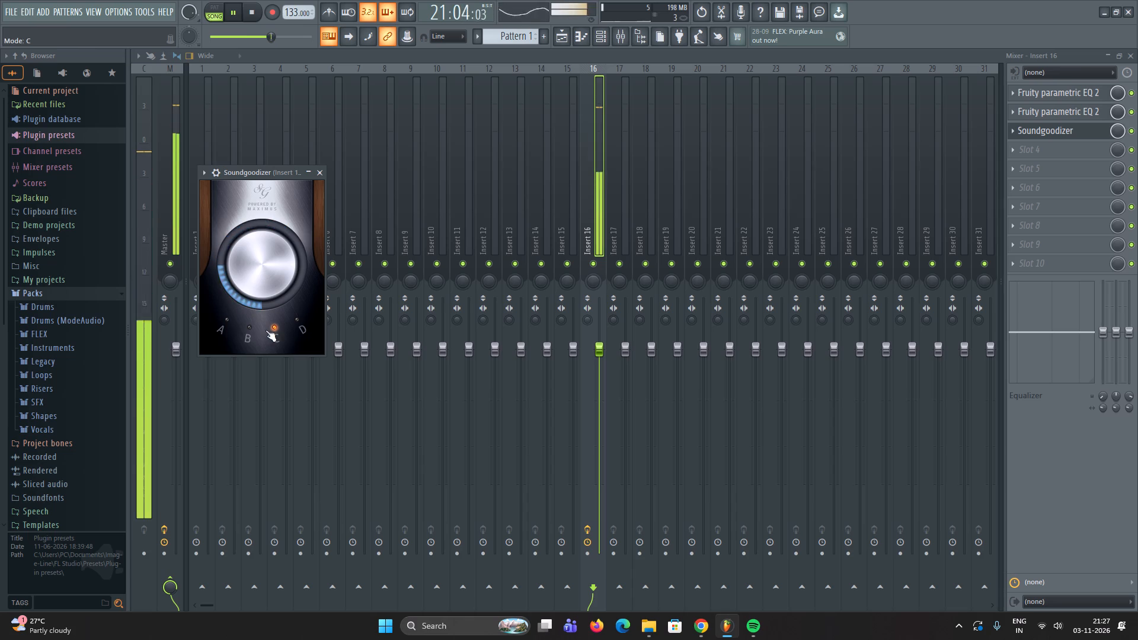
left_click(302, 322)
left_click_drag(280, 273, 280, 257)
Load Patcher into Insert 16's slot 4 with the Simple EQ - Vocal preset and restart playback to audition it.
left_click(1013, 158)
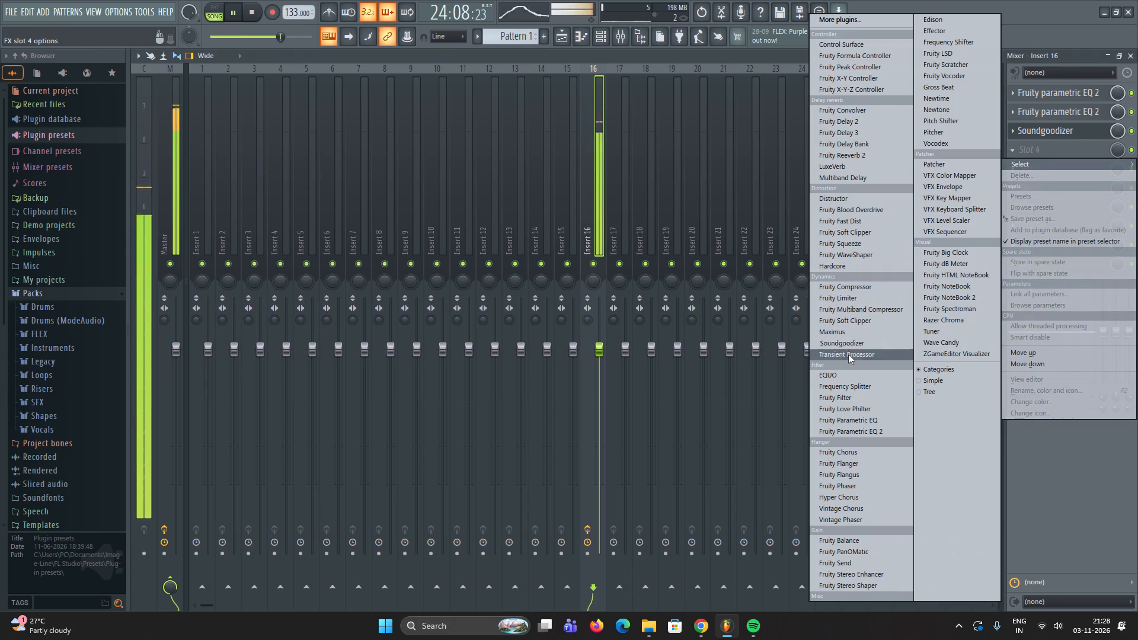
left_click(959, 167)
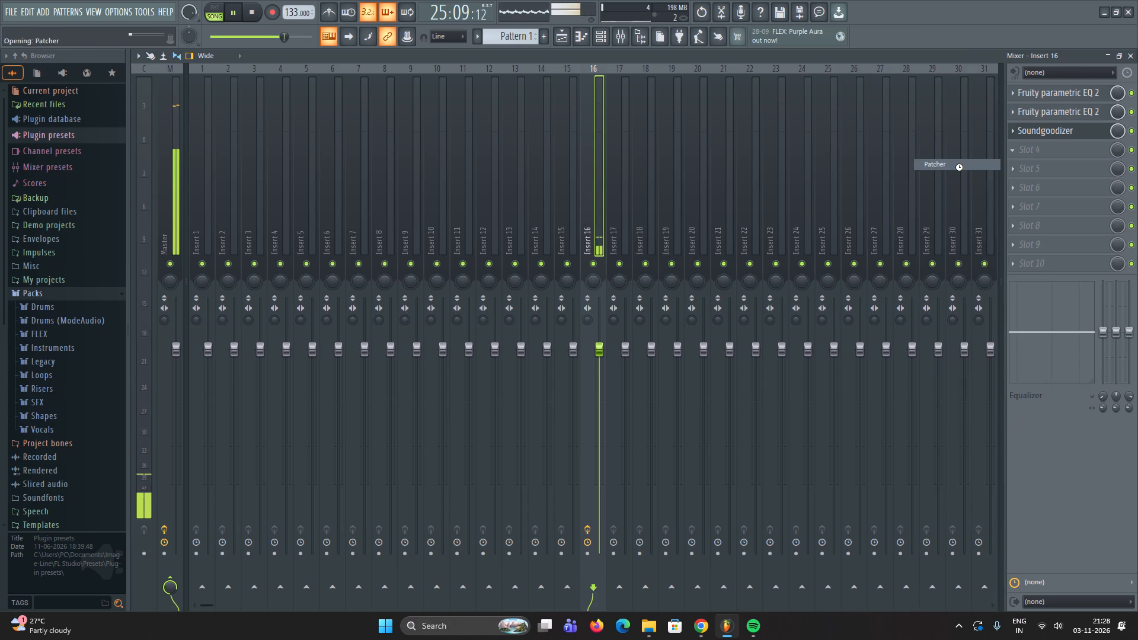
key("space")
key("space")
left_click(220, 187)
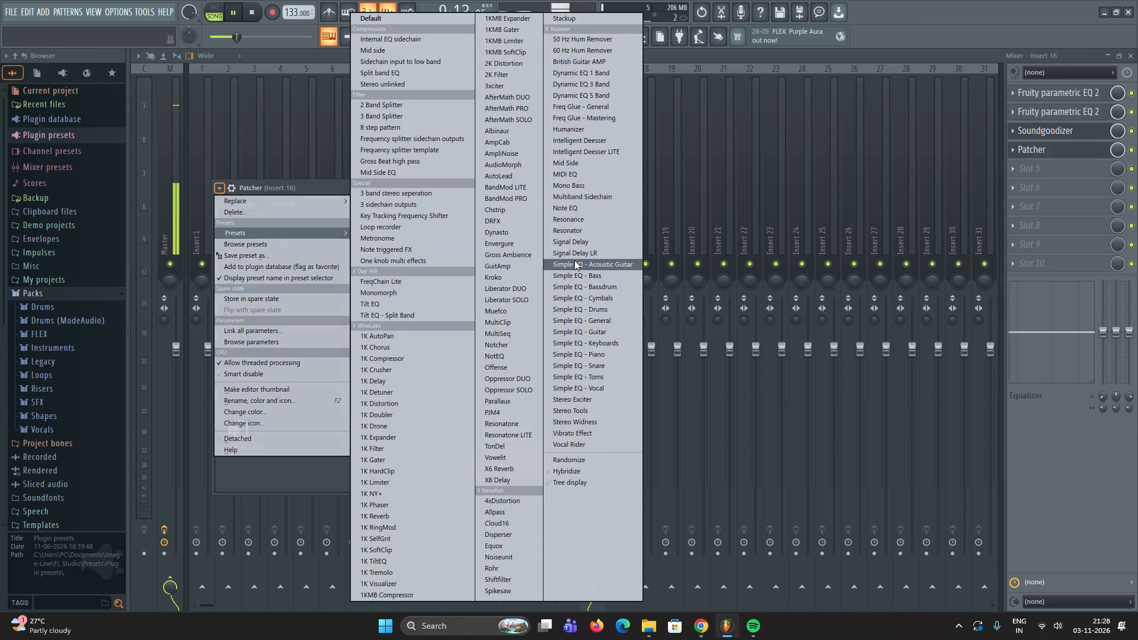
left_click(596, 387)
key("space")
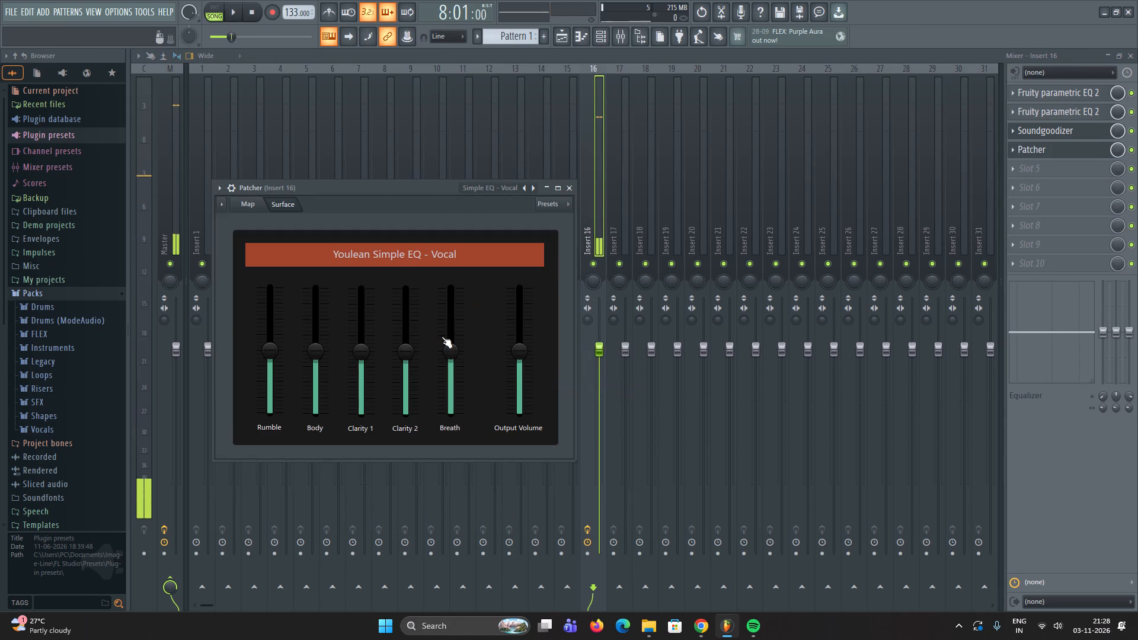
key("space")
In the vocal Simple EQ, cut Rumble fully, lower Body and slightly lower Clarity 1, raise Clarity 2 and Breath, and close it.
left_click_drag(275, 353, 277, 508)
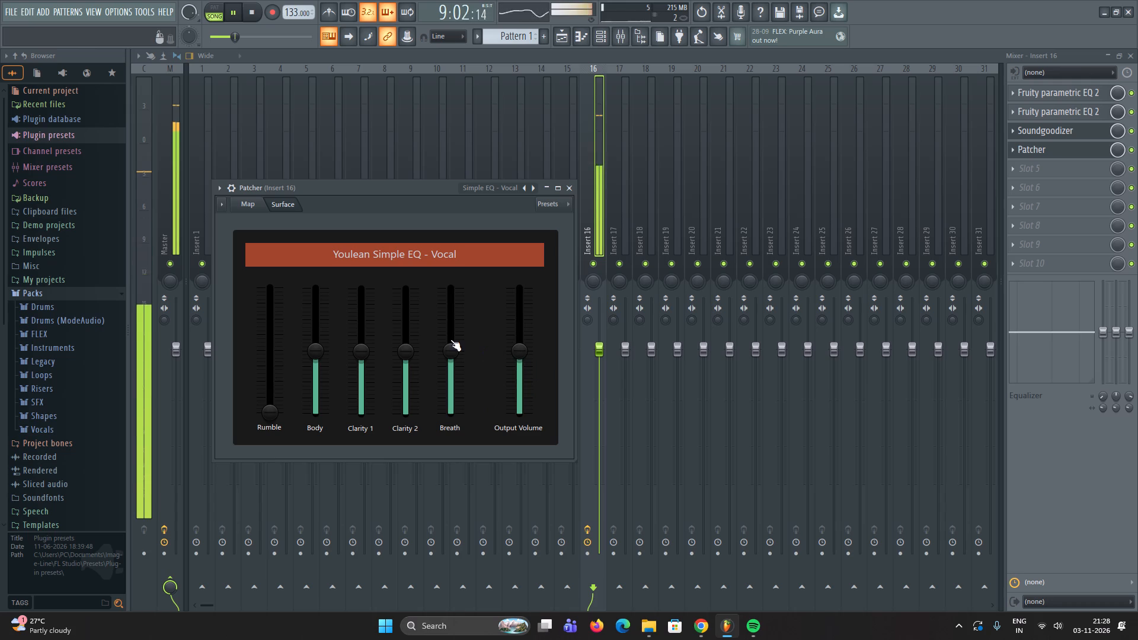
left_click_drag(452, 349, 451, 313)
left_click_drag(413, 351, 413, 338)
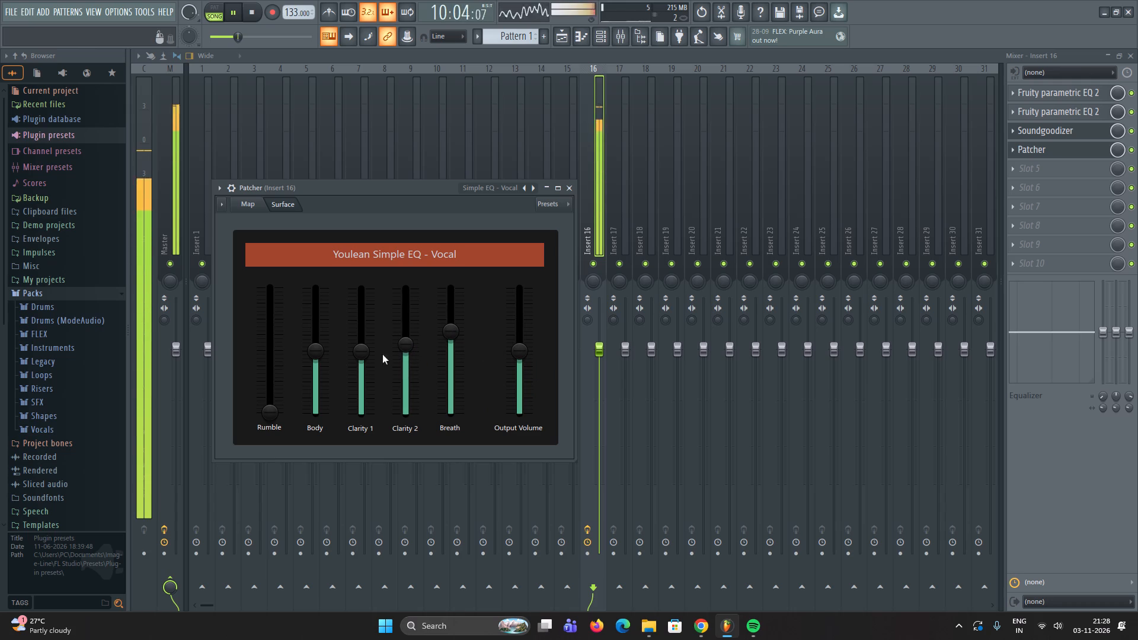
left_click_drag(367, 357, 361, 383)
left_click_drag(308, 350, 304, 383)
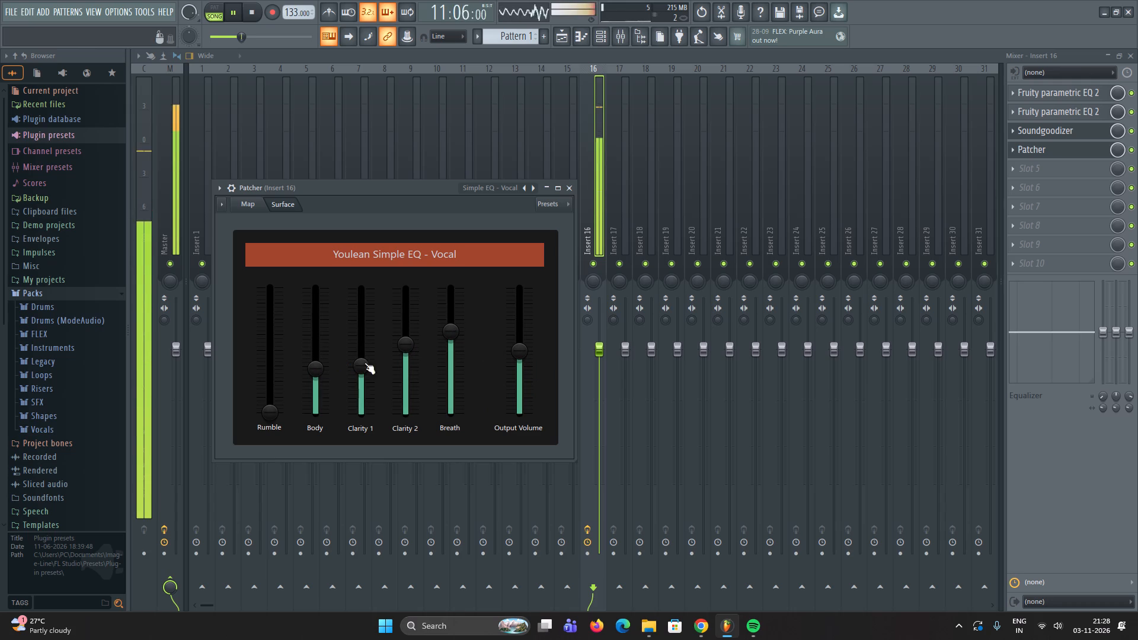
left_click_drag(374, 363, 375, 350)
left_click_drag(413, 344, 415, 336)
left_click_drag(450, 340, 453, 331)
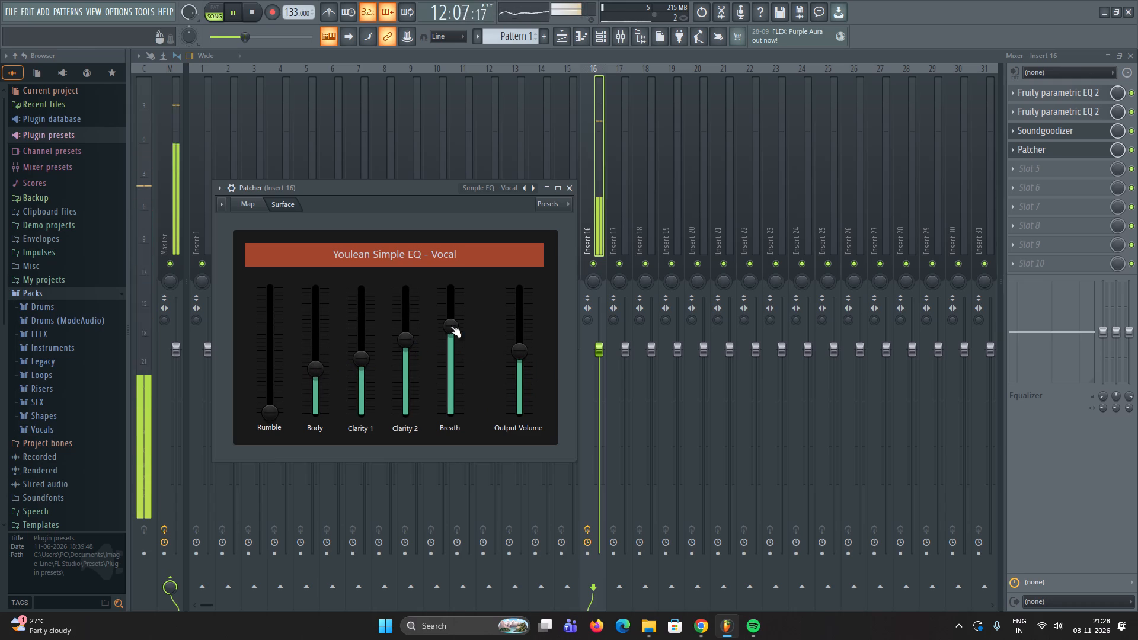
left_click(575, 182)
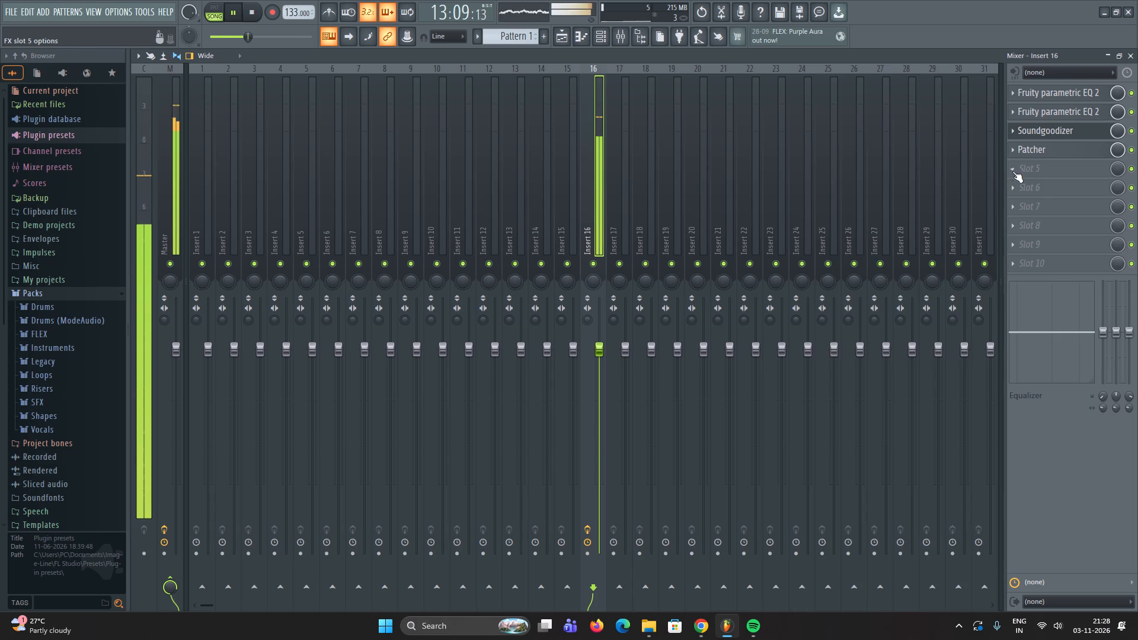
Load Fruity Limiter into Insert 16's slot 5 in compressor mode with threshold about -9 dB, knee 57% and ratio about 4.8:1.
left_click(1012, 171)
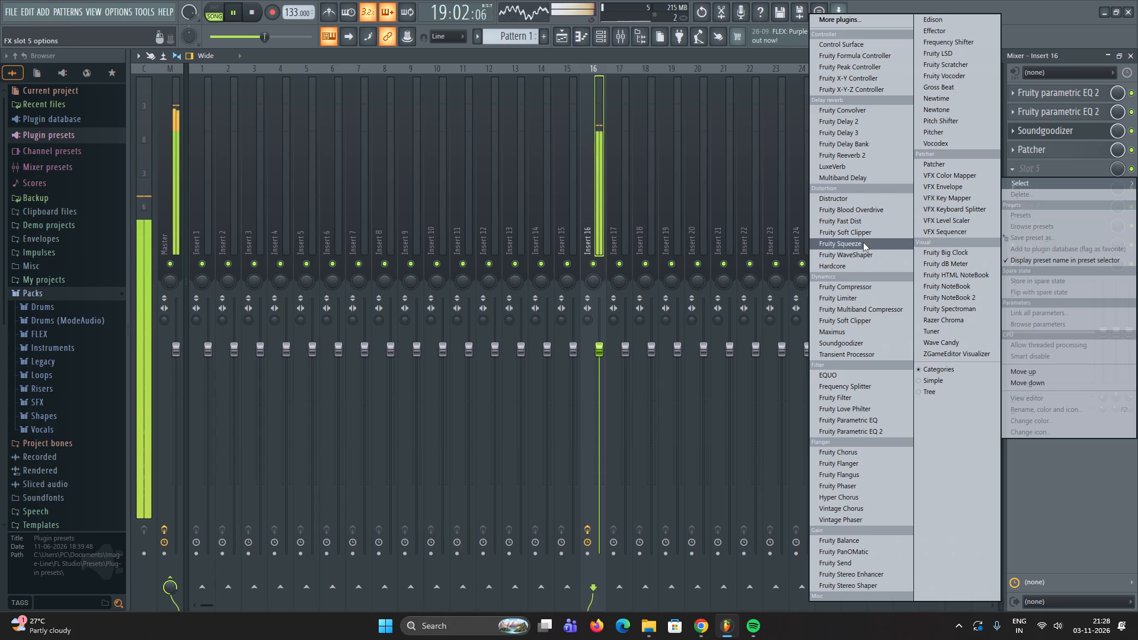
left_click(872, 300)
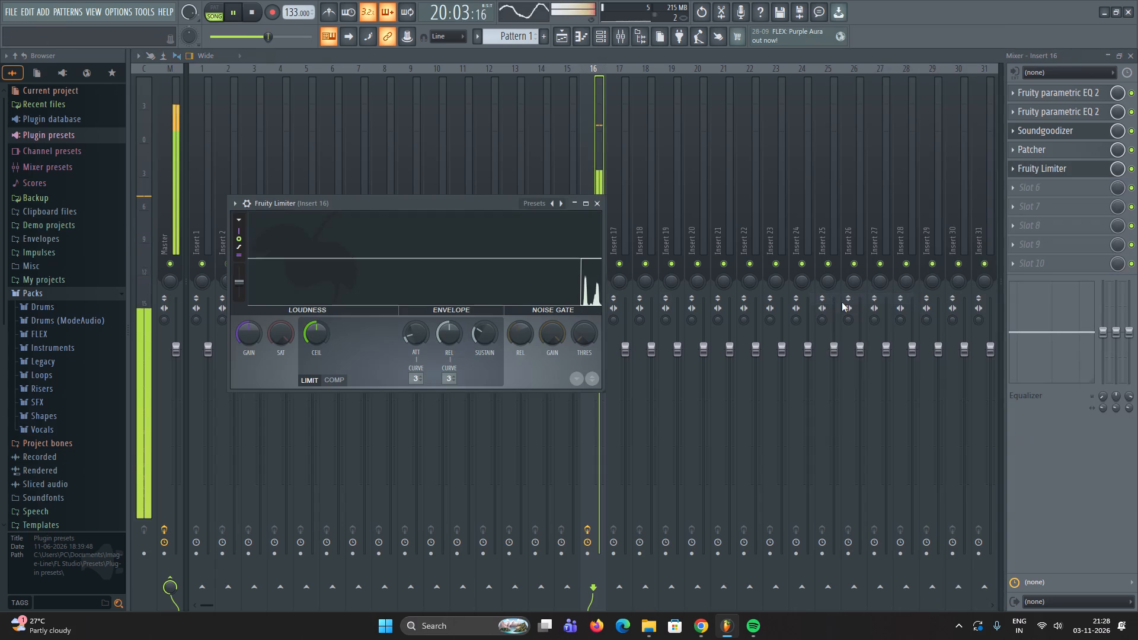
left_click(338, 382)
left_click_drag(315, 337, 312, 397)
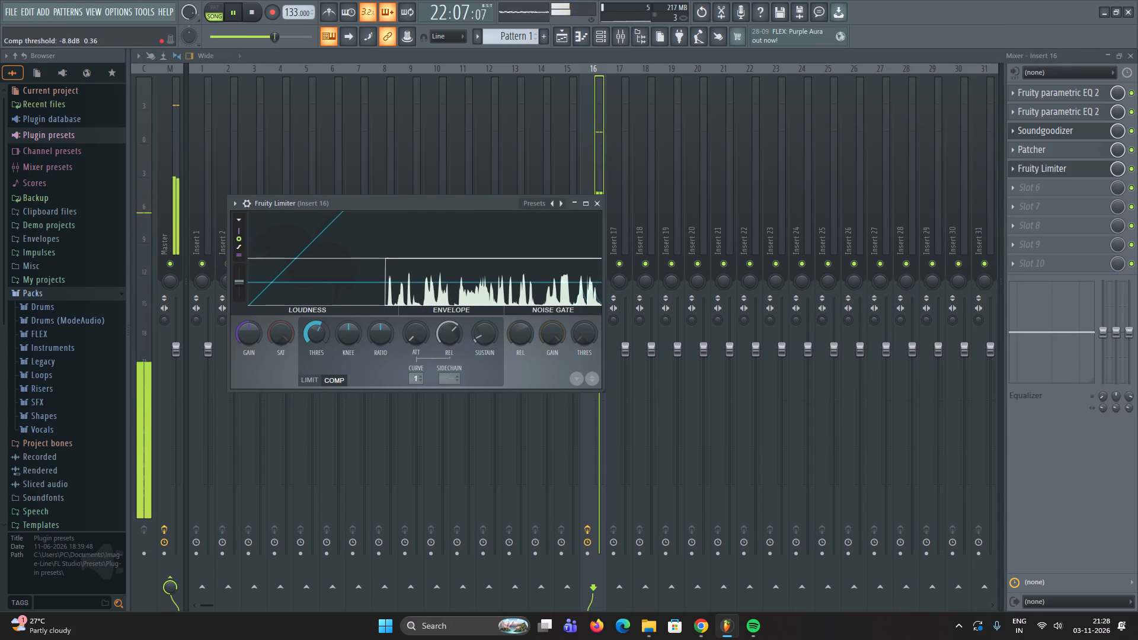
left_click_drag(312, 397, 311, 401)
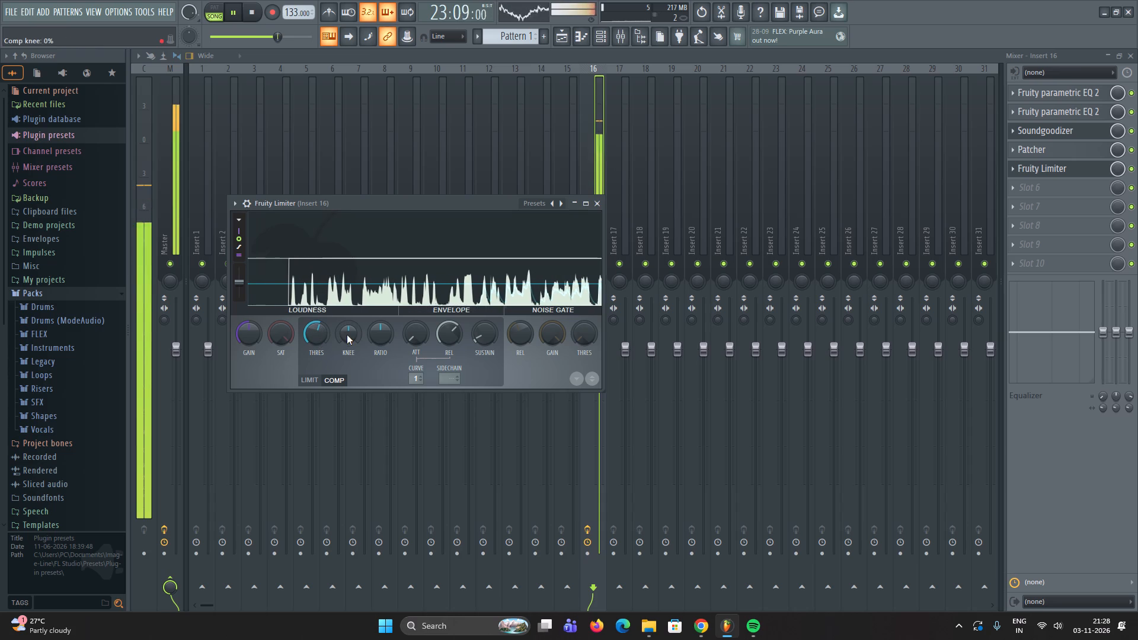
left_click_drag(347, 335, 347, 250)
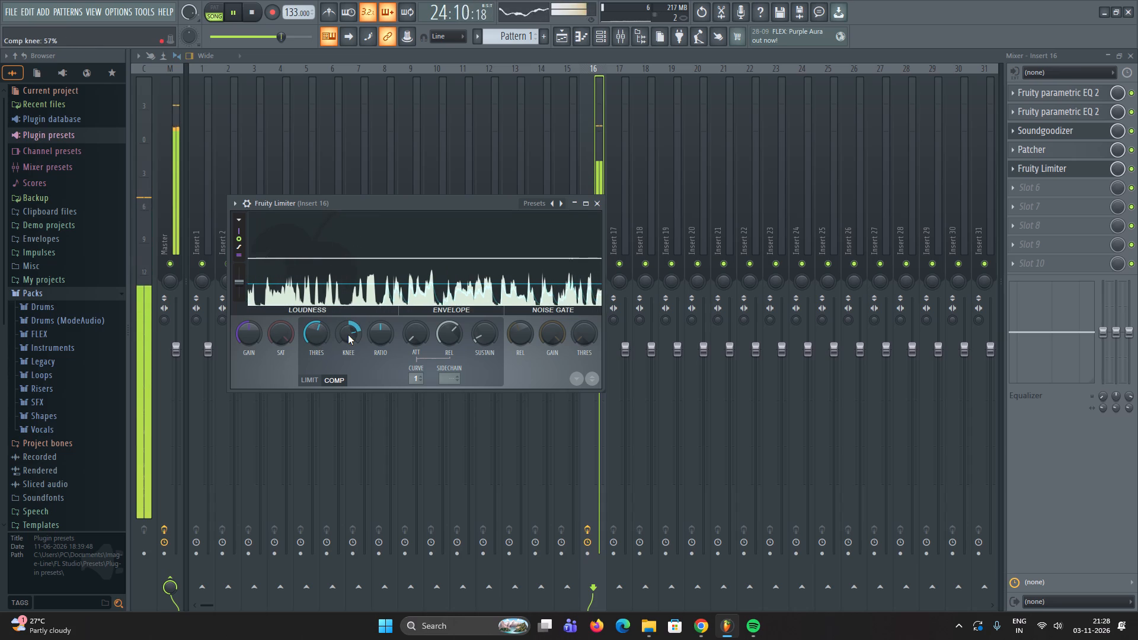
left_click(348, 335)
left_click_drag(381, 337, 399, 247)
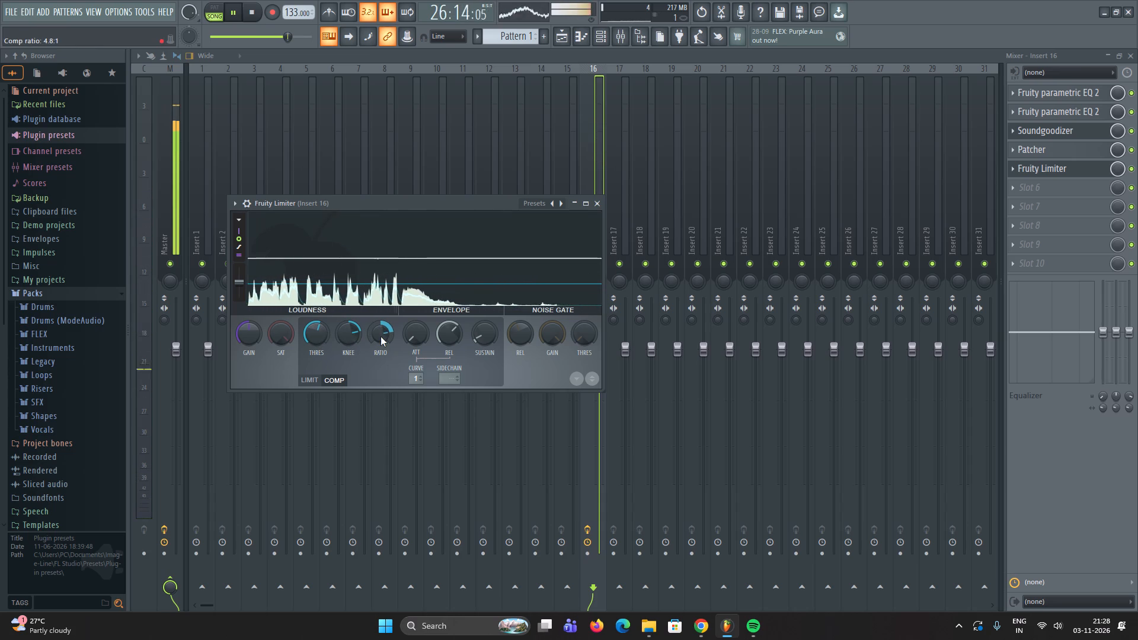
Raise the limiter's gain to about 6 dB, increase its attack slightly and its sustain considerably, audition from the start, and close it.
left_click_drag(254, 347, 253, 296)
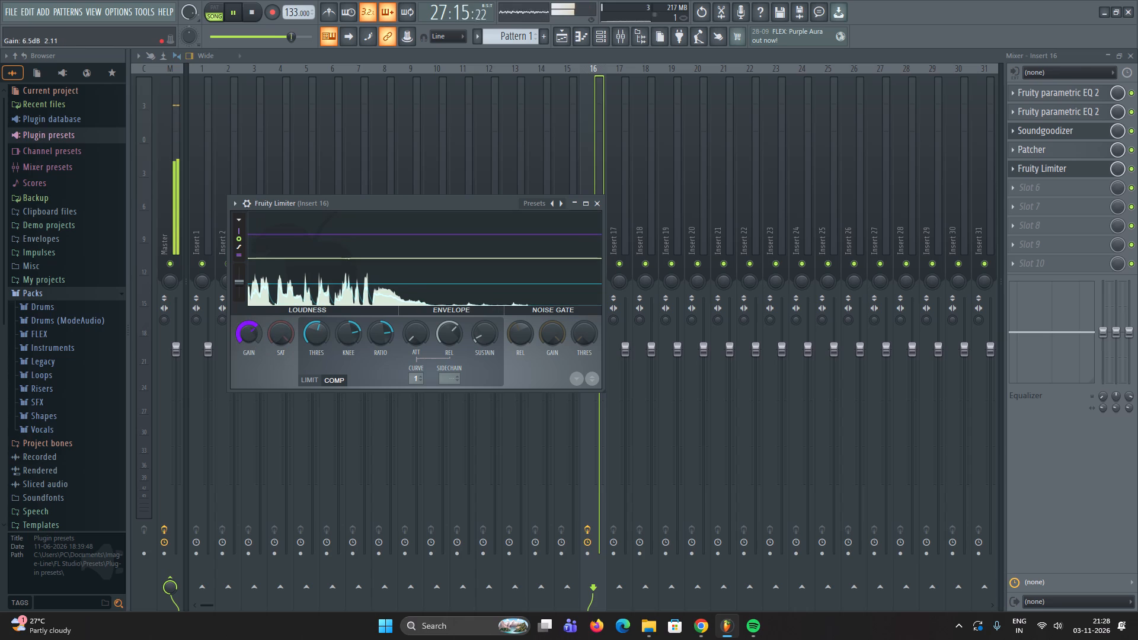
left_click_drag(253, 296, 252, 302)
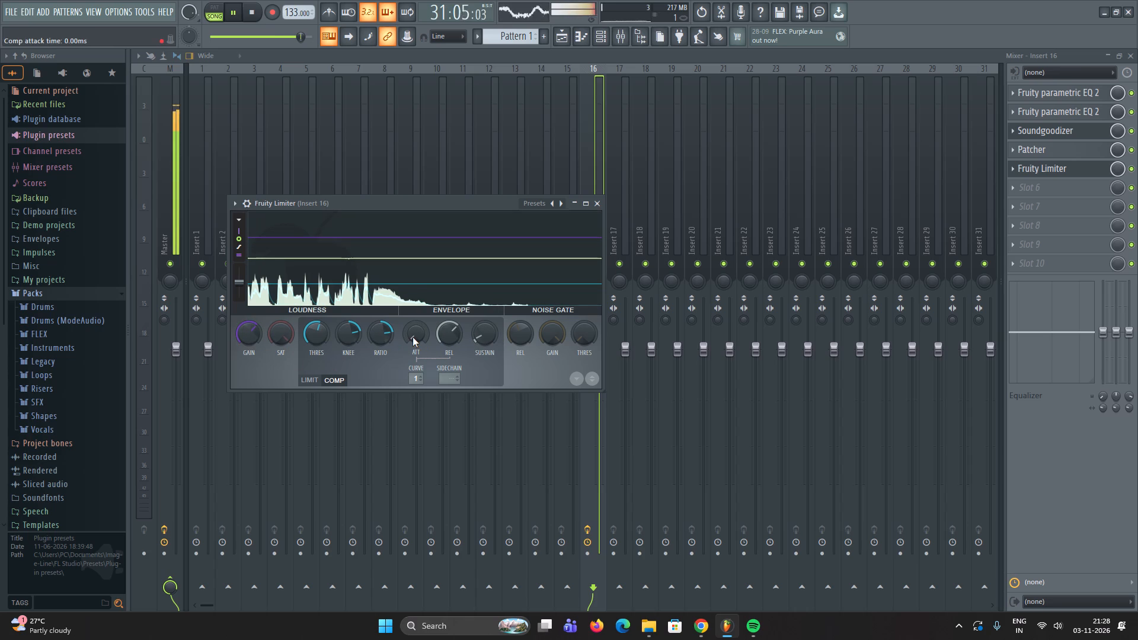
left_click_drag(413, 337, 413, 320)
left_click_drag(481, 339, 481, 334)
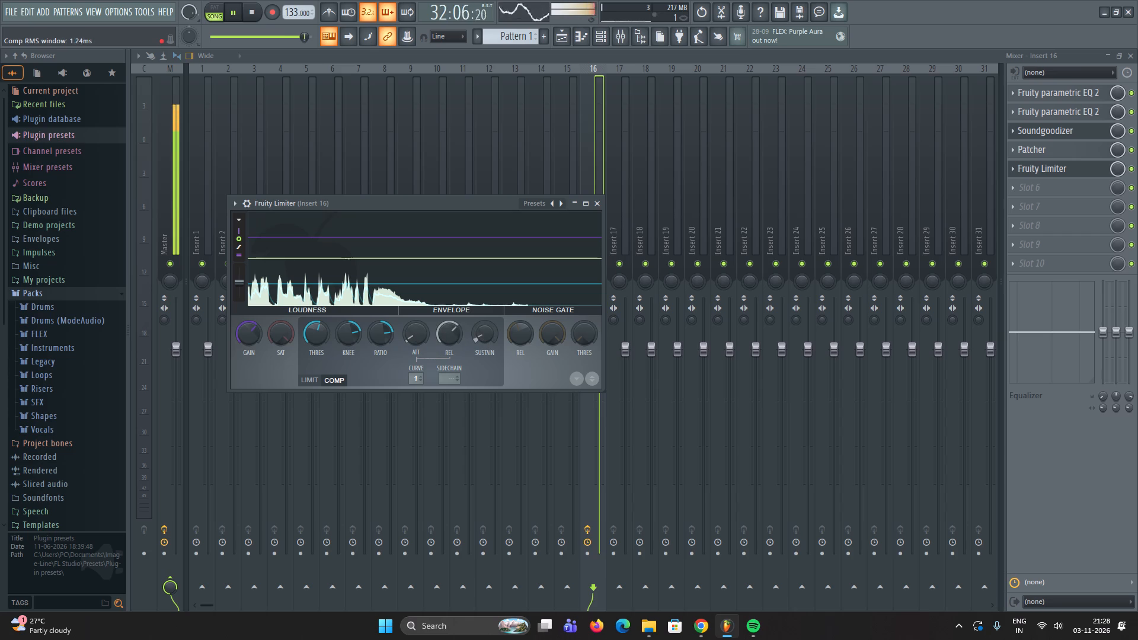
left_click_drag(481, 334, 510, 201)
key("space")
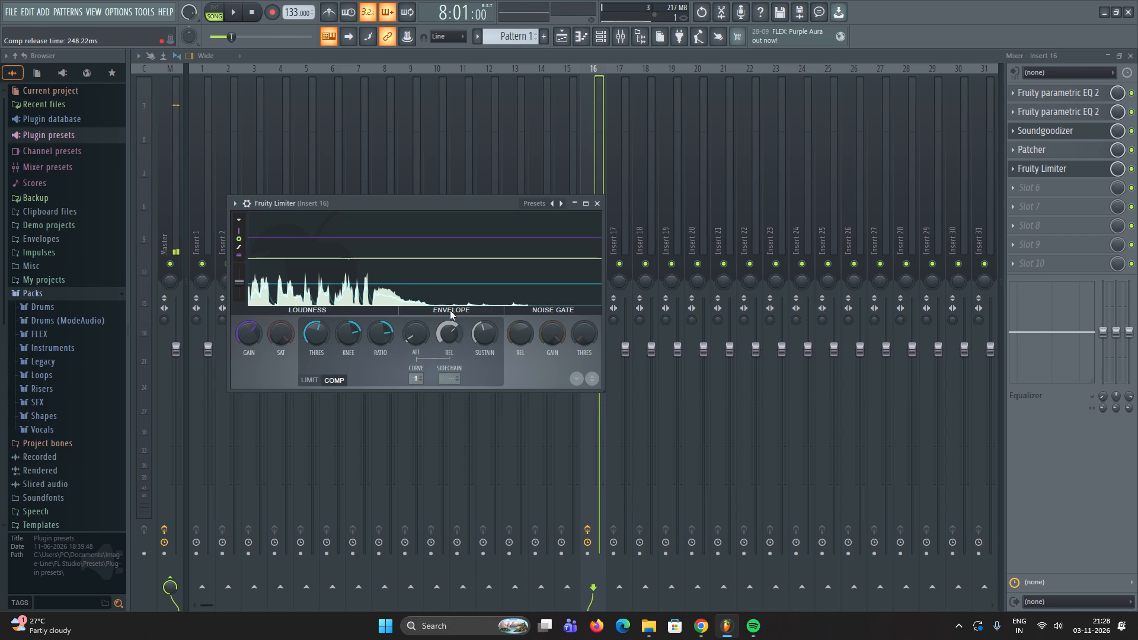
key("space")
left_click(598, 207)
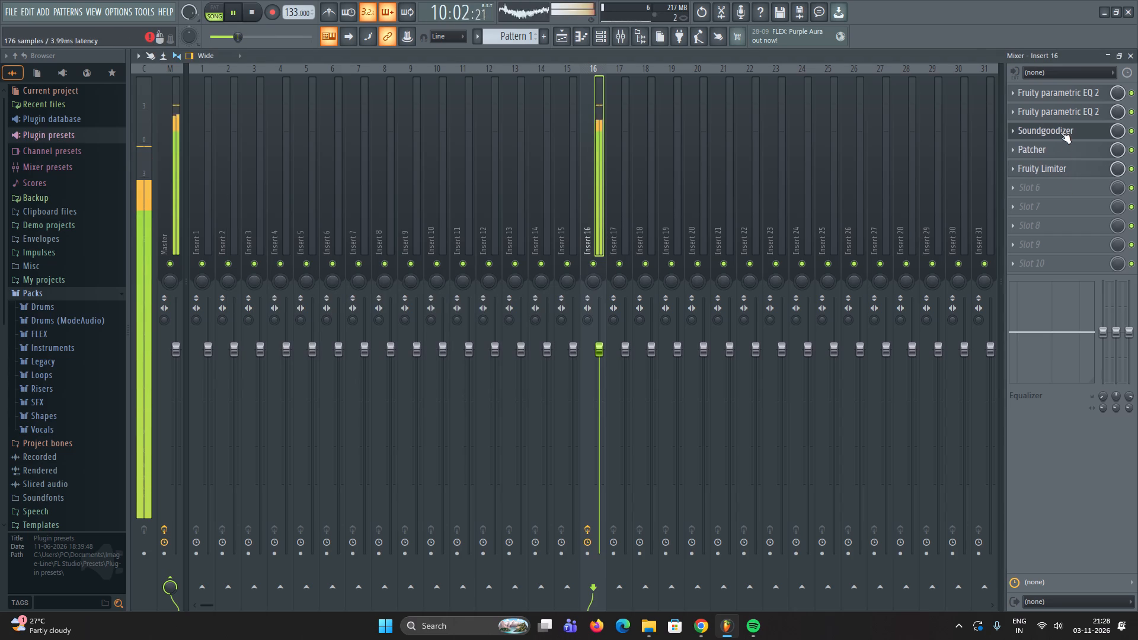
Reopen Insert 16's Fruity Limiter, reduce its gain to about 1.7 dB, and close it.
double_click(1058, 169)
left_click(1058, 169)
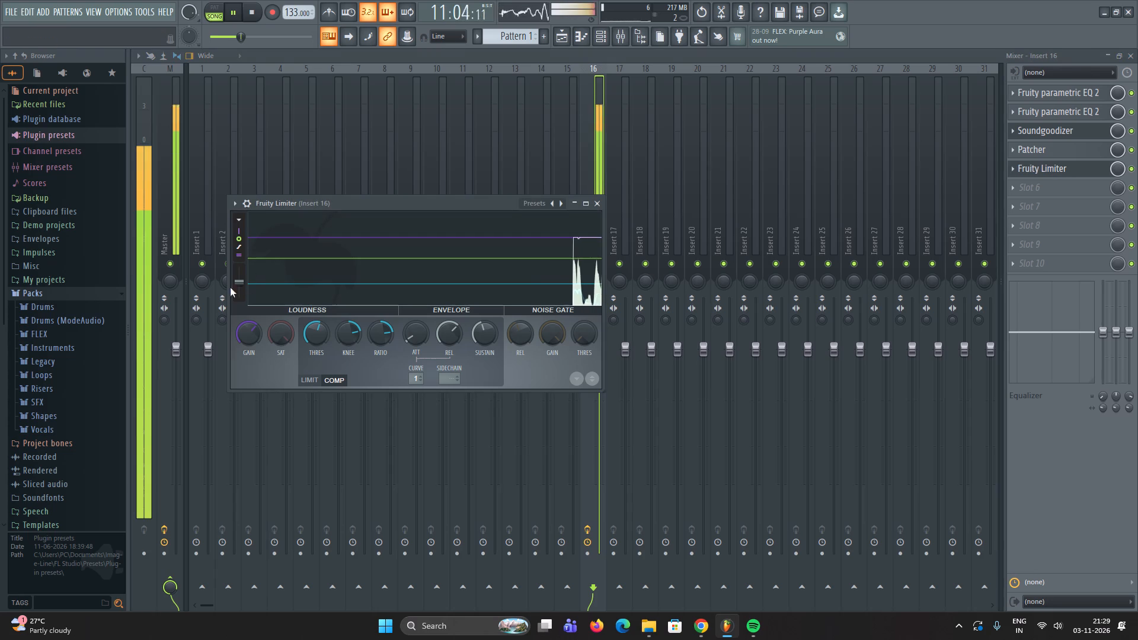
left_click_drag(243, 338, 243, 345)
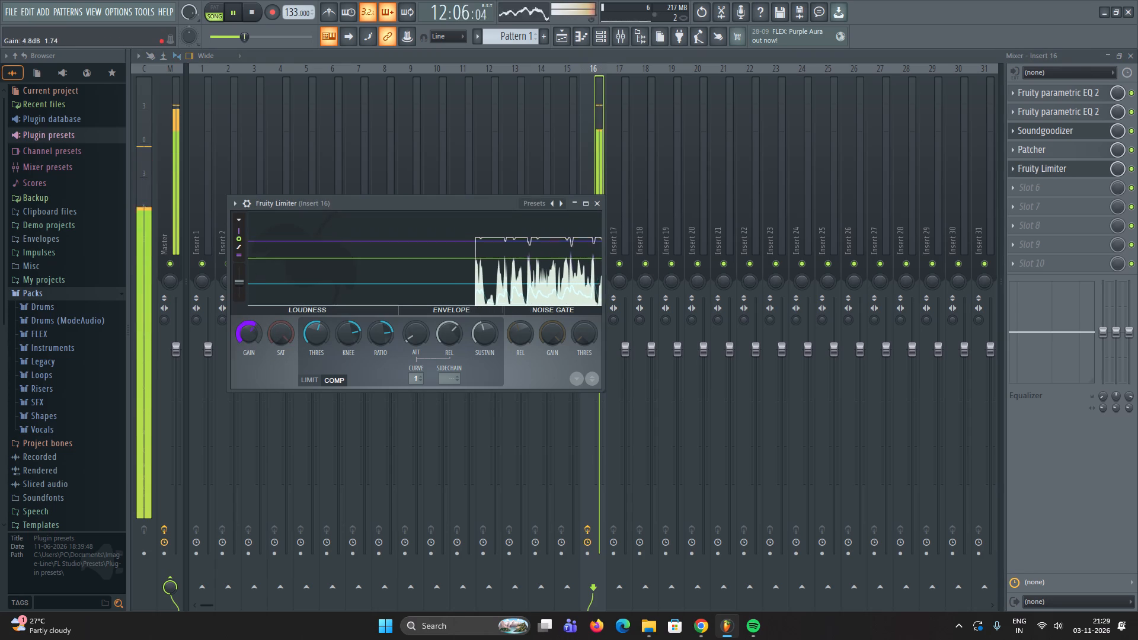
left_click_drag(243, 345, 244, 370)
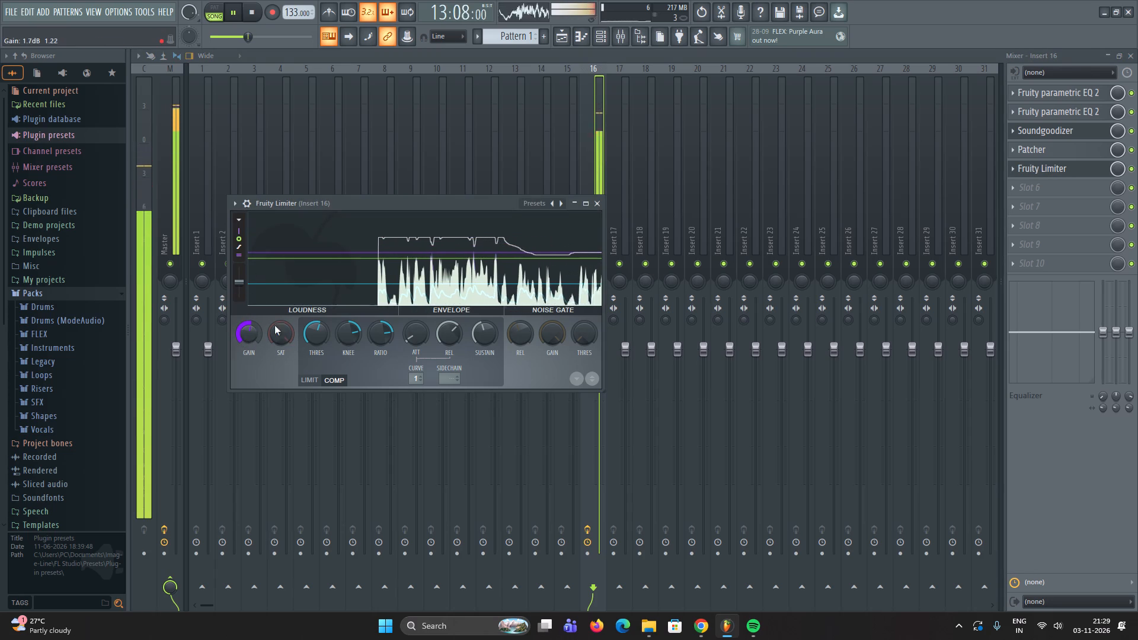
left_click(594, 201)
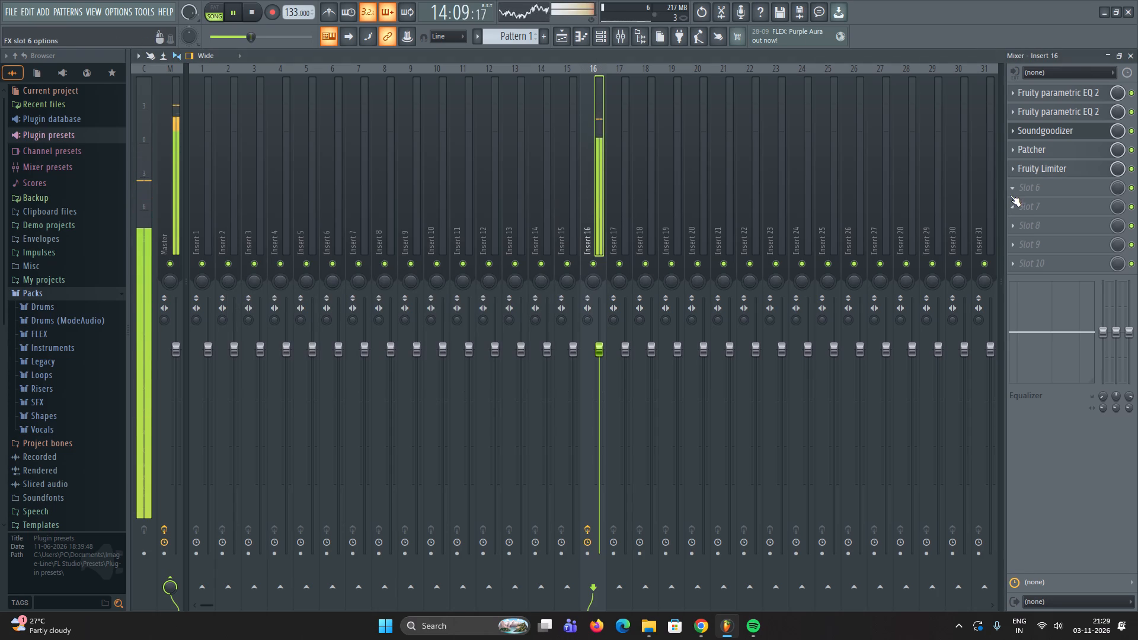
Add a Fruity Parametric EQ 2 in Insert 16's slot 6, dip band 6 slightly and boost the band 7 high shelf about 4 dB.
left_click(1010, 195)
left_click(846, 430)
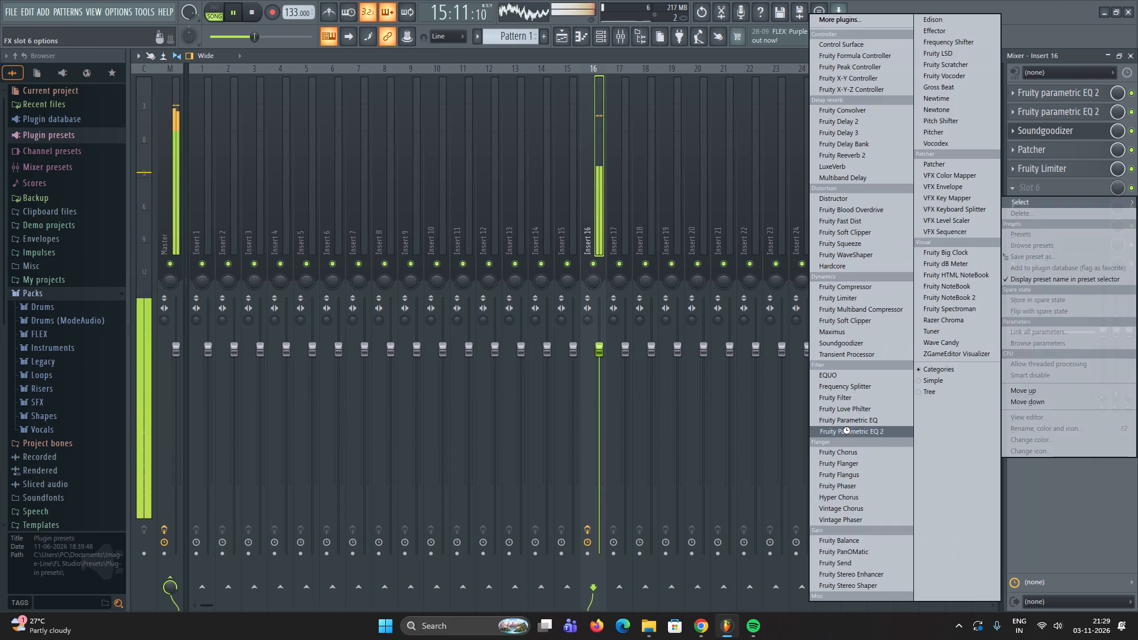
left_click(641, 221)
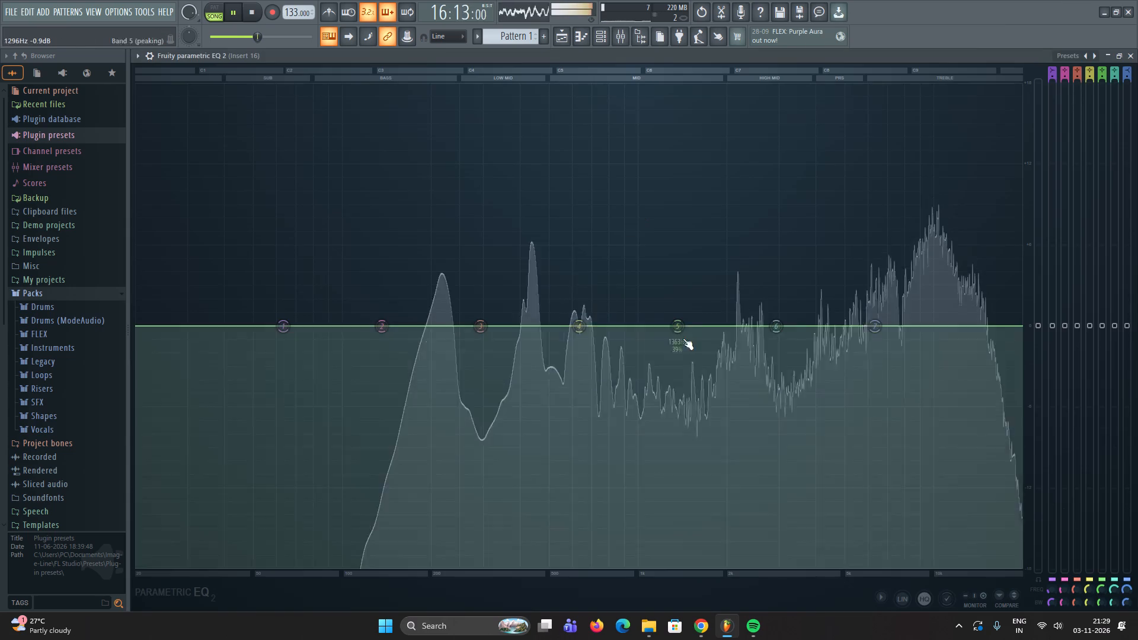
left_click_drag(778, 322, 765, 326)
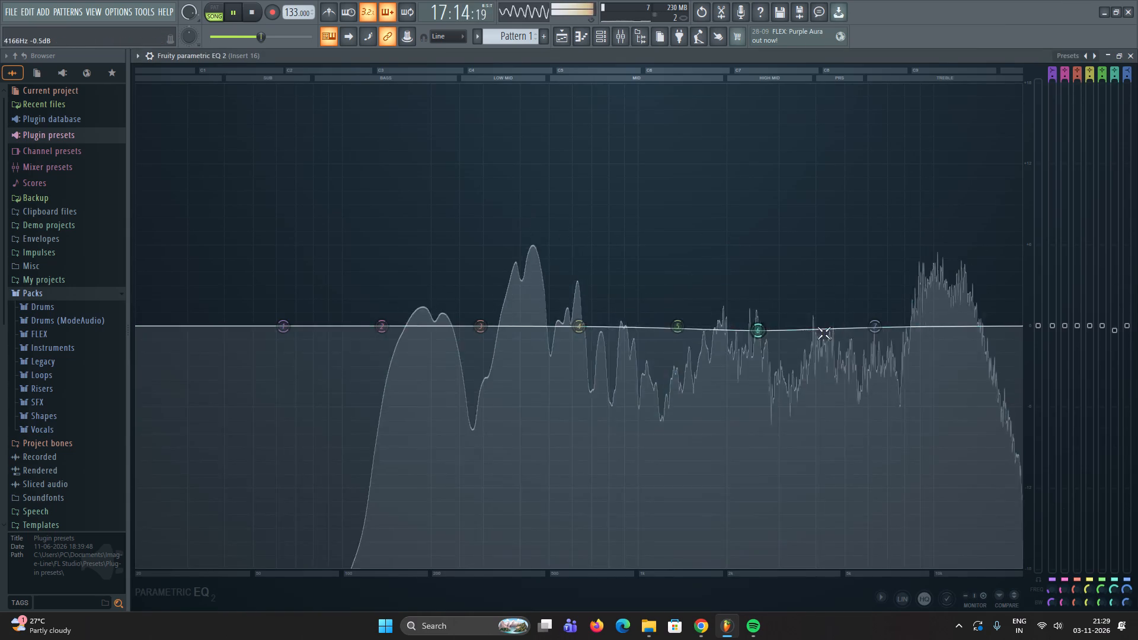
left_click_drag(863, 324, 773, 283)
Narrow EQ band 4, sweep it boosted through the low mids, set it to cut about 5 dB near 213 Hz, and close the EQ.
left_click_drag(577, 327, 522, 124)
scroll(498, 88, "down", 6)
left_click_drag(498, 88, 444, 75)
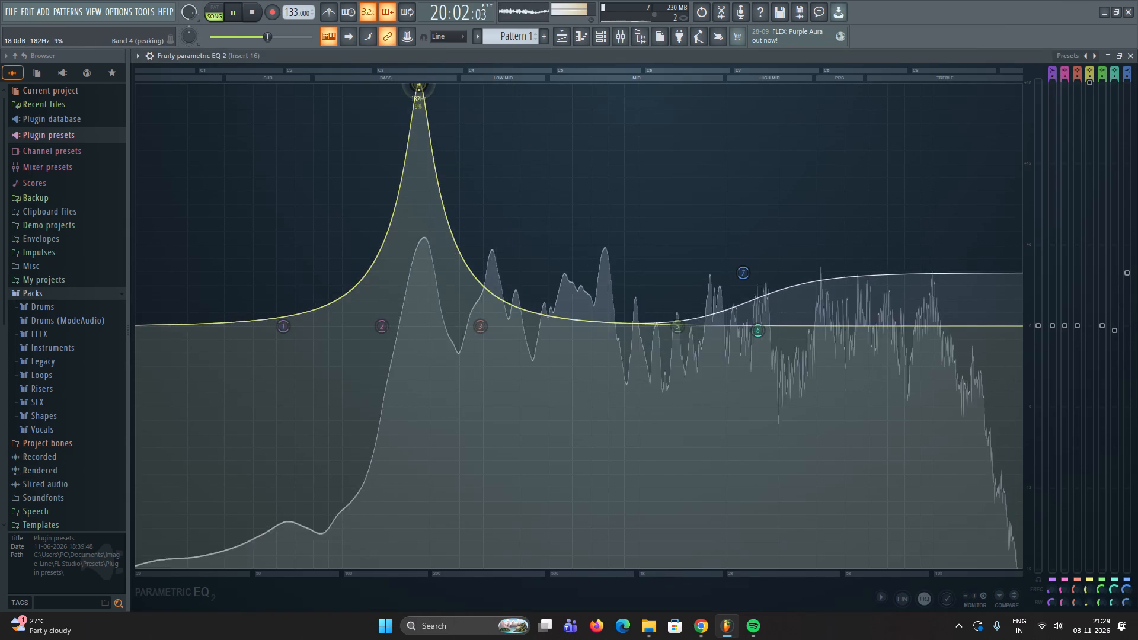
left_click_drag(444, 75, 458, 332)
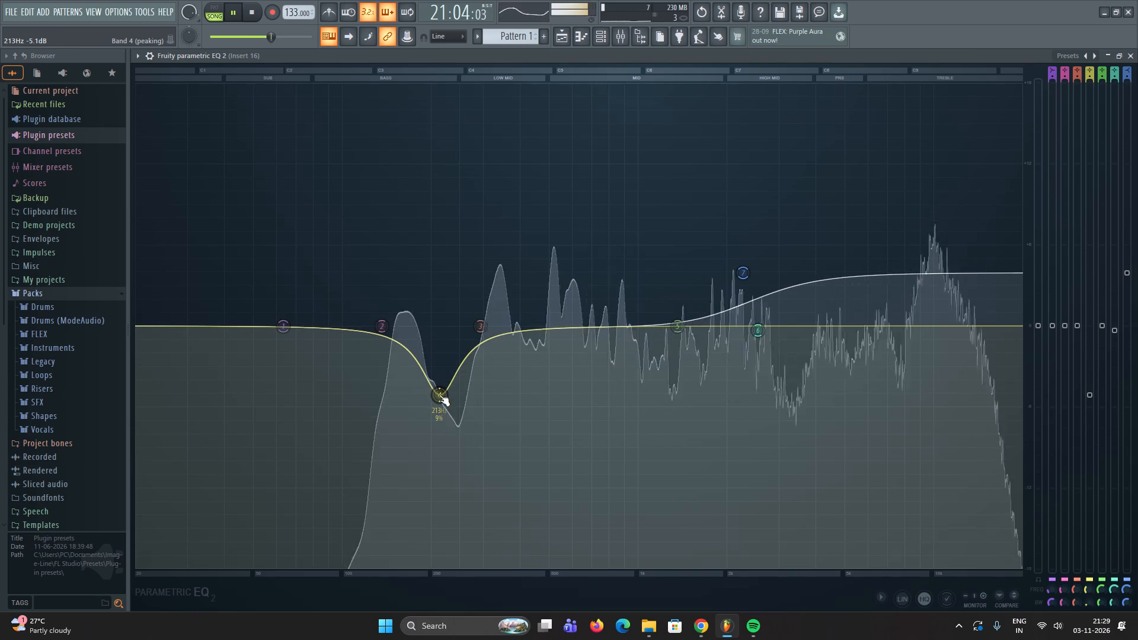
left_click(1128, 58)
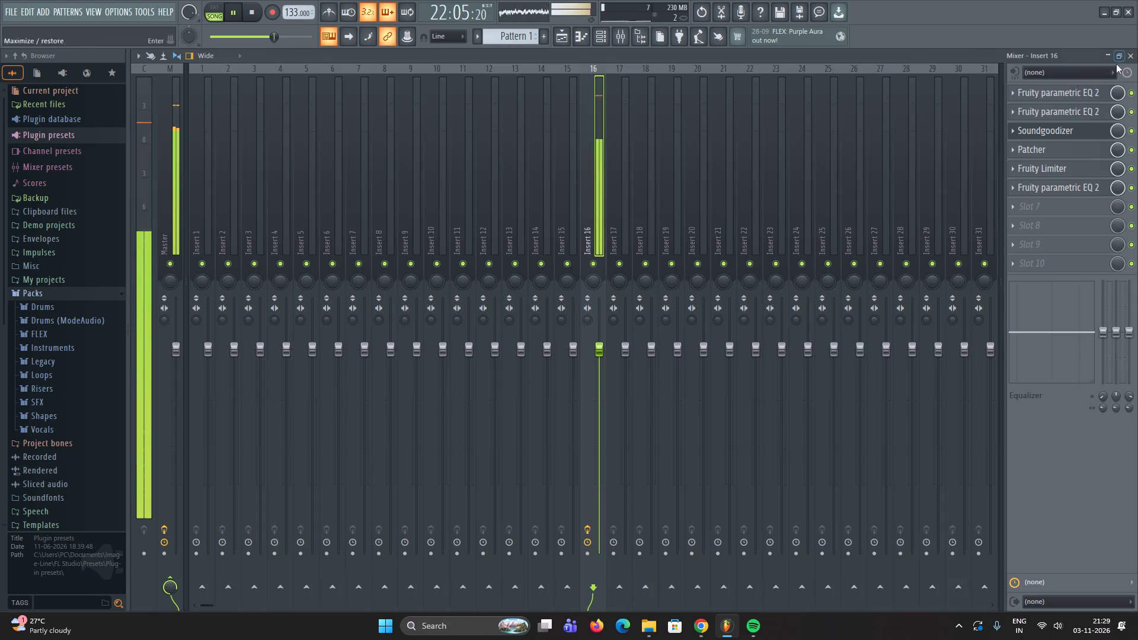
Route Insert 16's output as a send to Insert 17.
left_click(618, 591)
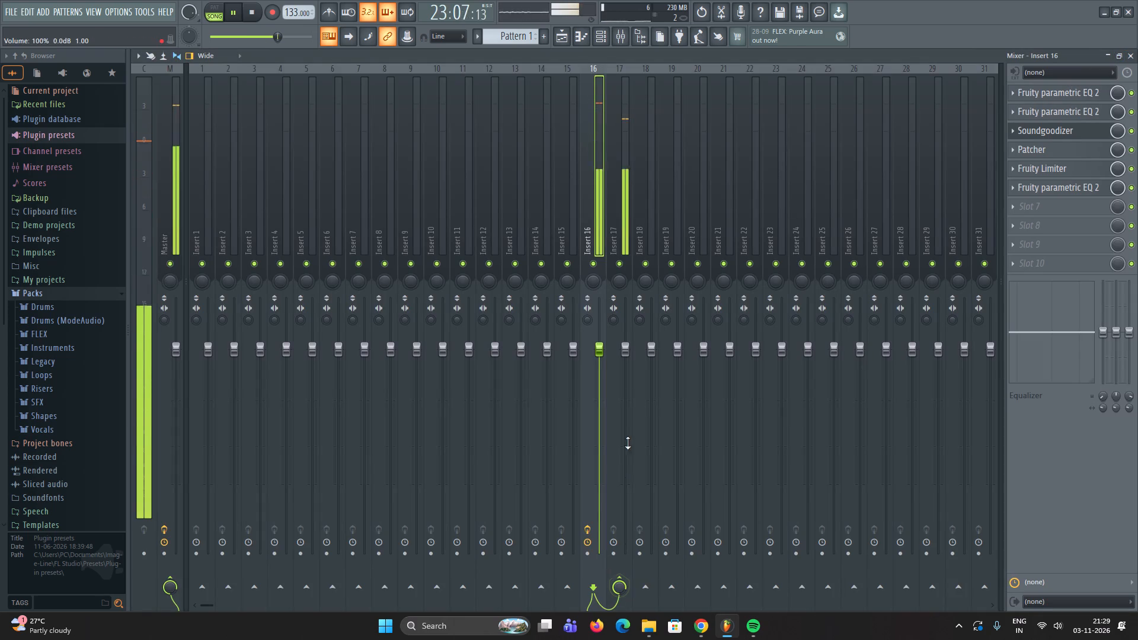
Select Insert 17 and open the effect choices for its slot 1.
left_click(618, 237)
left_click(1012, 97)
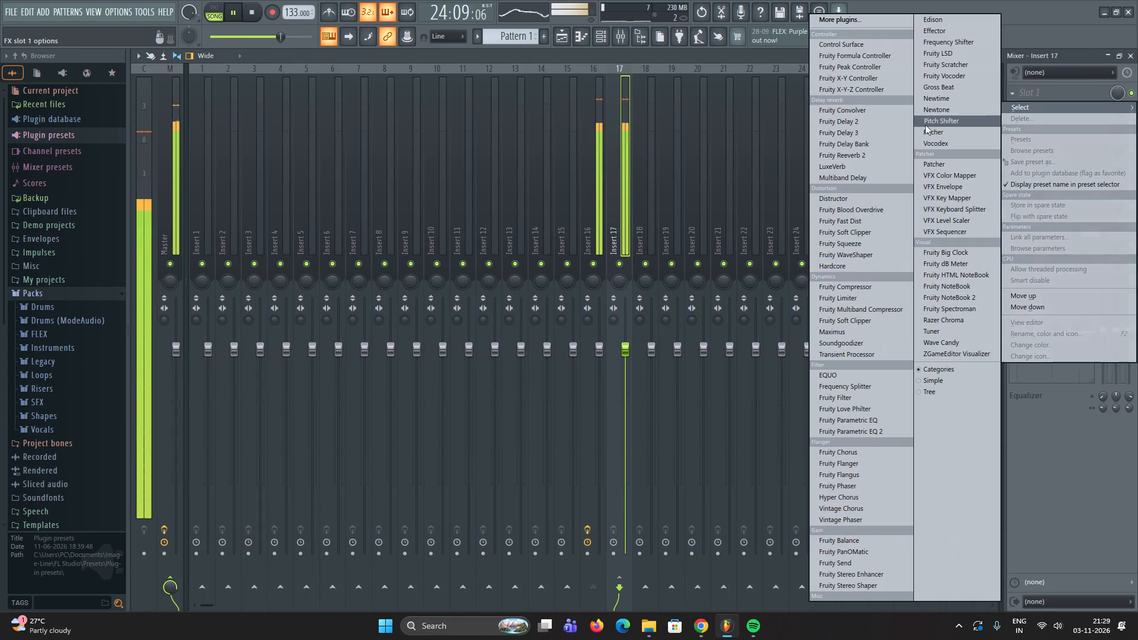